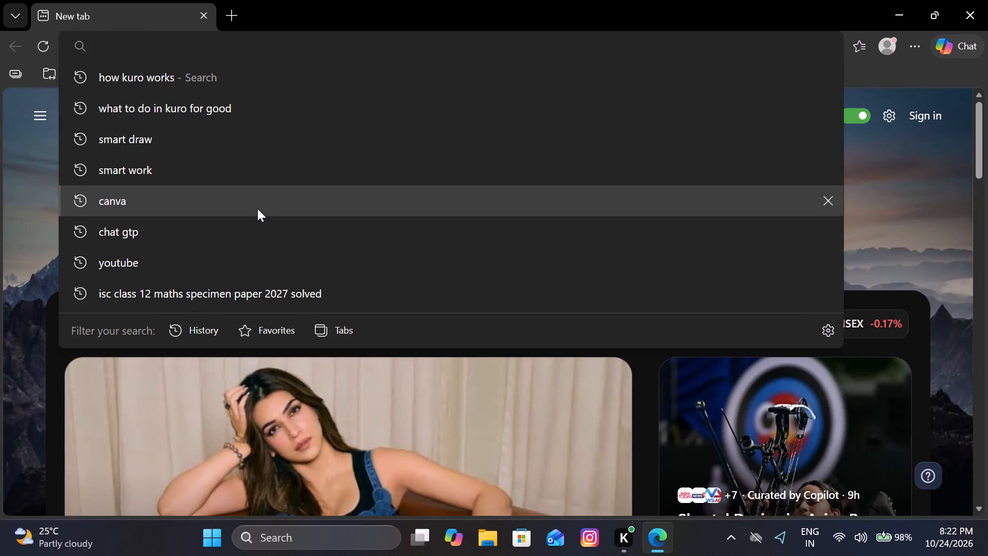
# Search the web for canva and open the Canva website.
pyautogui.click(257, 208)
pyautogui.click(266, 252)
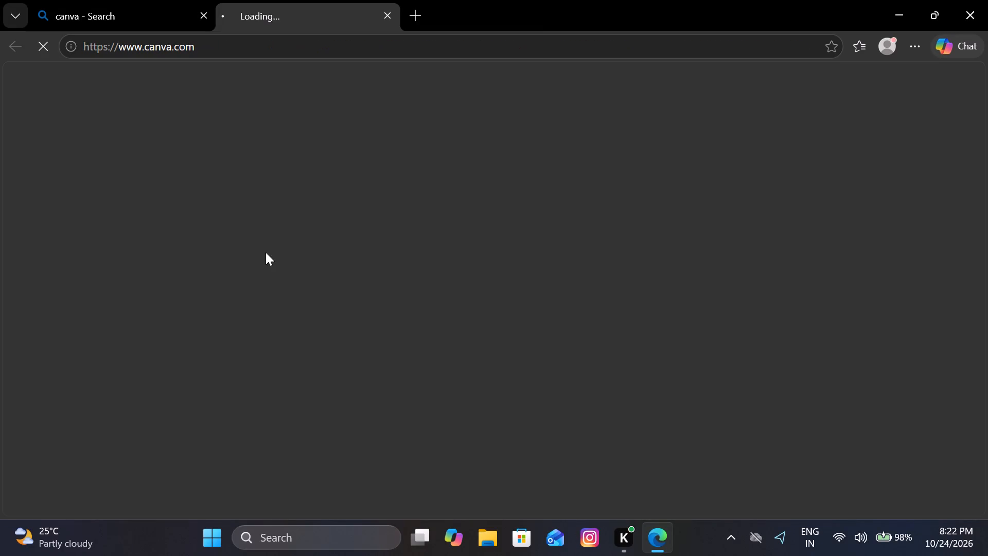
# Switch the browser window to full screen.
pyautogui.click(919, 47)
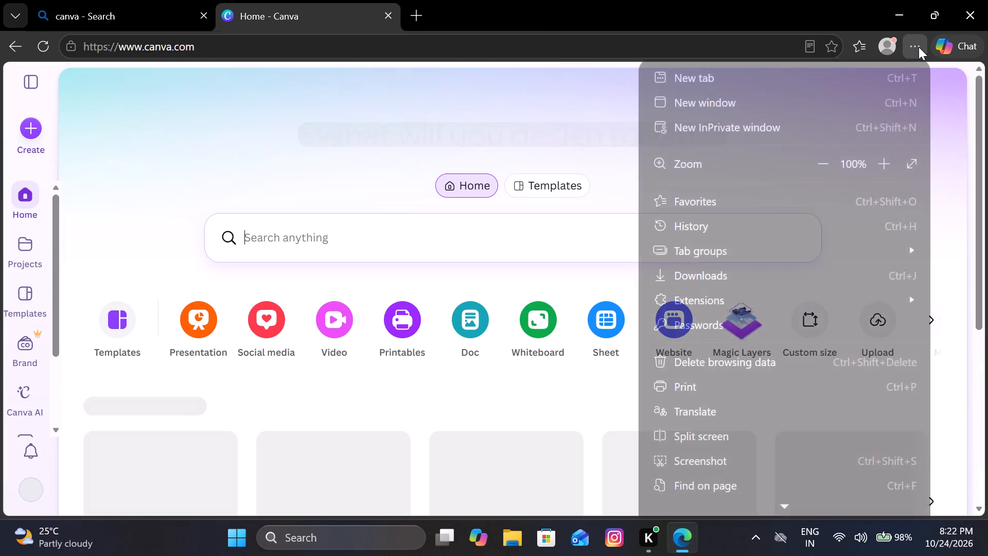
pyautogui.click(909, 171)
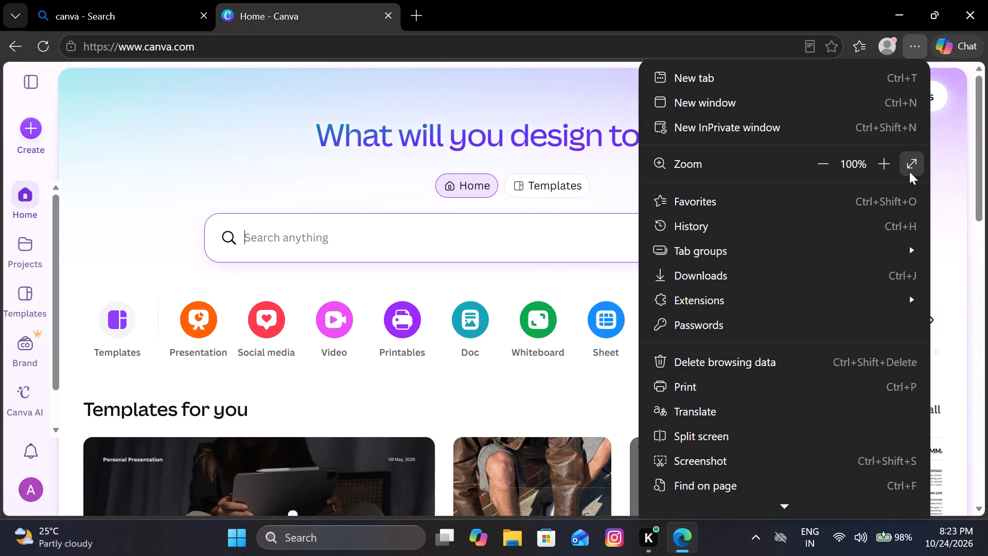
# Create a new blank YouTube Thumbnail design, 1280 × 720 px.
pyautogui.hscroll(-1, 569, 292)
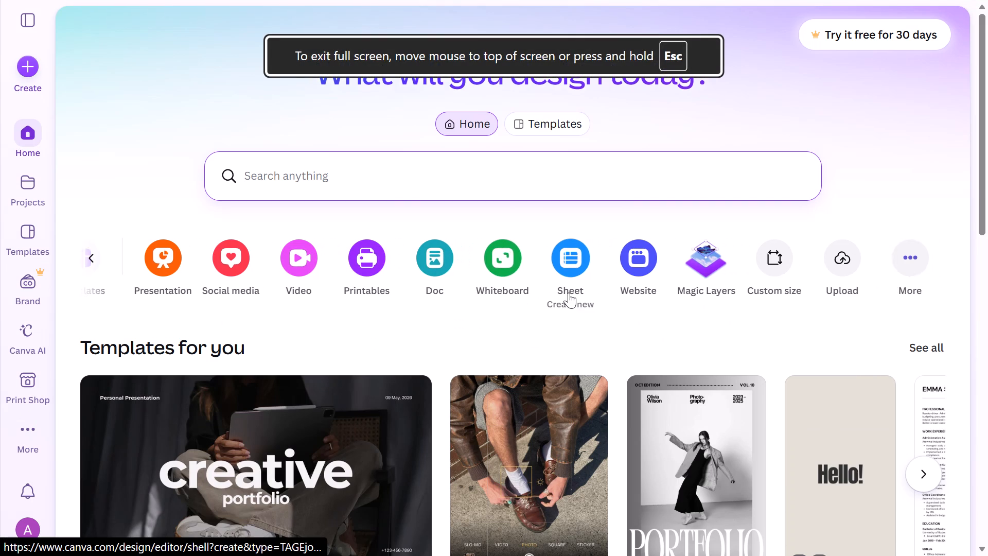
pyautogui.hscroll(-1, 569, 292)
pyautogui.hscroll(1, 569, 292)
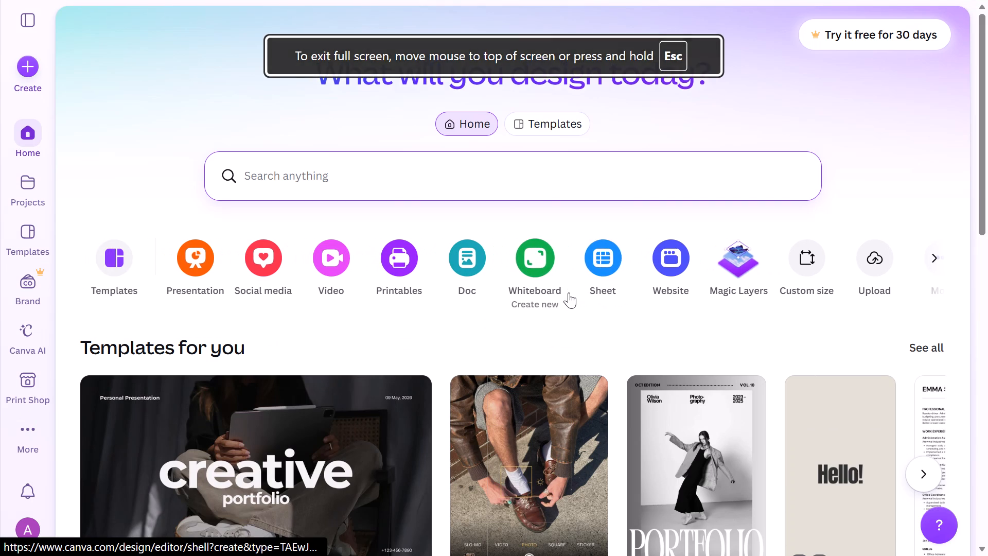
pyautogui.hscroll(-2, 569, 292)
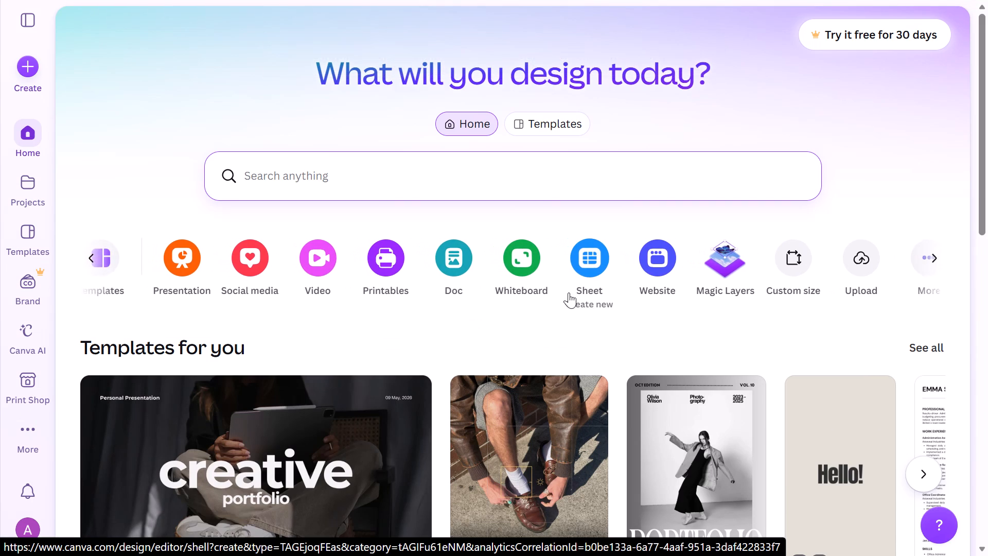
pyautogui.hscroll(-1, 569, 292)
pyautogui.click(918, 267)
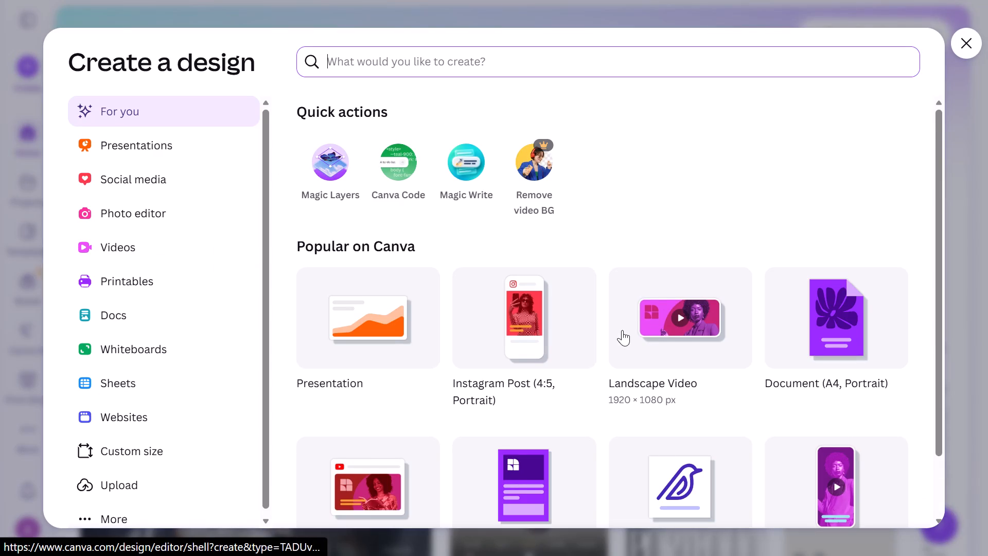
pyautogui.scroll(-2, 622, 330)
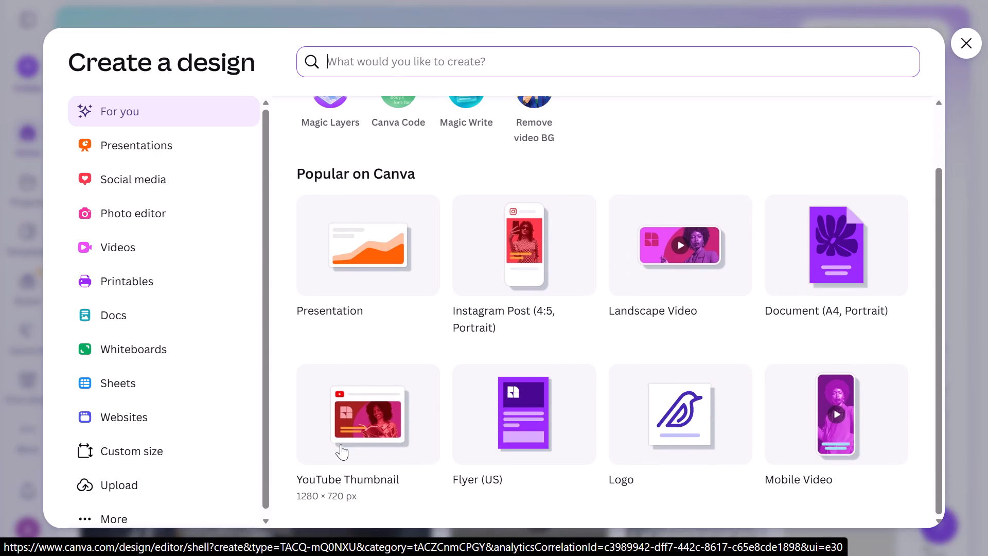
pyautogui.click(339, 443)
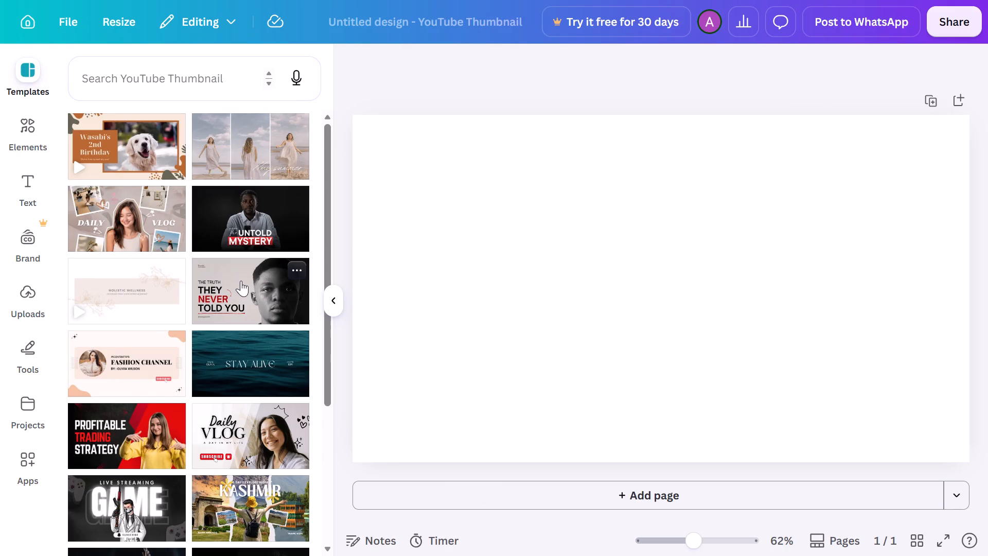
# Add the flowchart shape with a wavy bottom edge to the blank page.
pyautogui.scroll(-1, 150, 392)
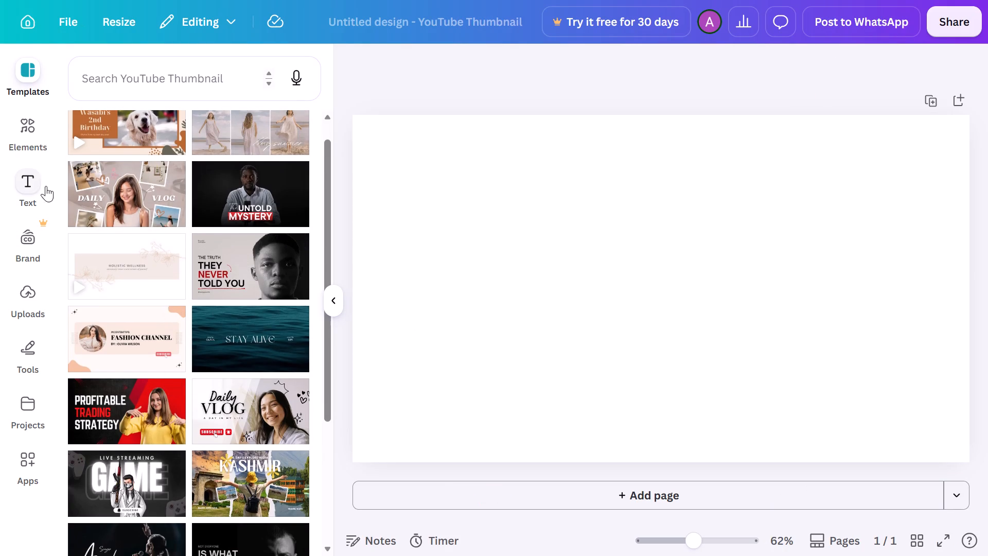
pyautogui.click(38, 134)
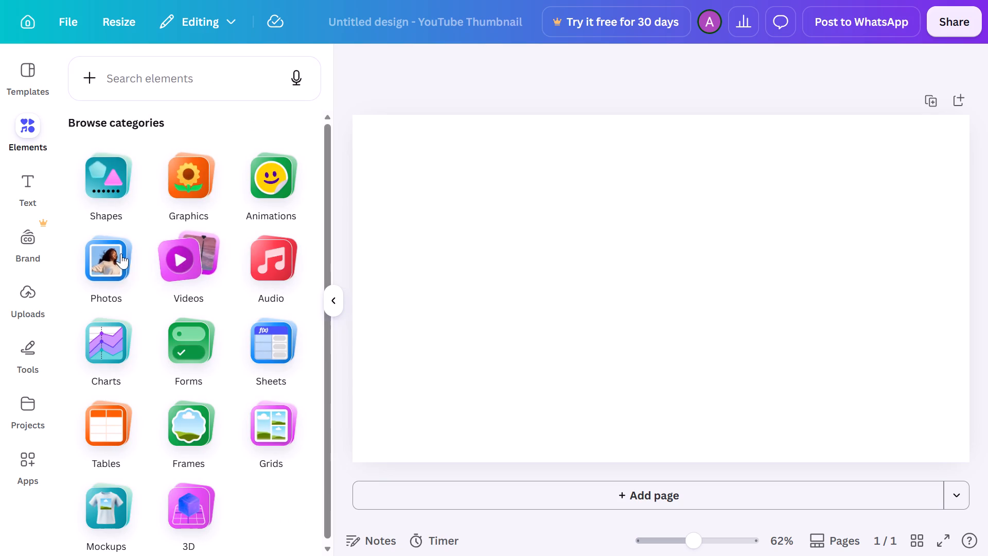
pyautogui.click(102, 182)
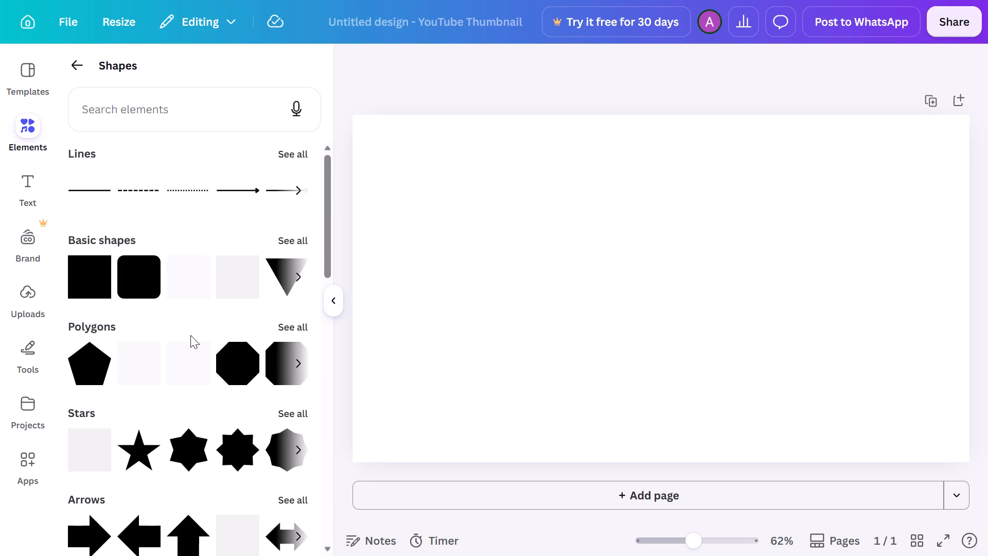
pyautogui.scroll(-1, 230, 322)
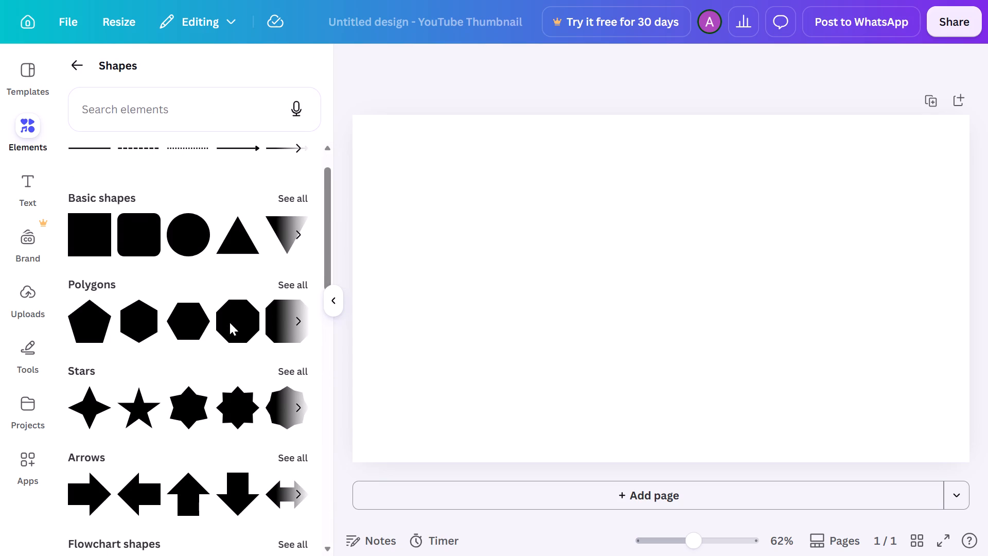
pyautogui.scroll(-1, 230, 322)
pyautogui.click(293, 322)
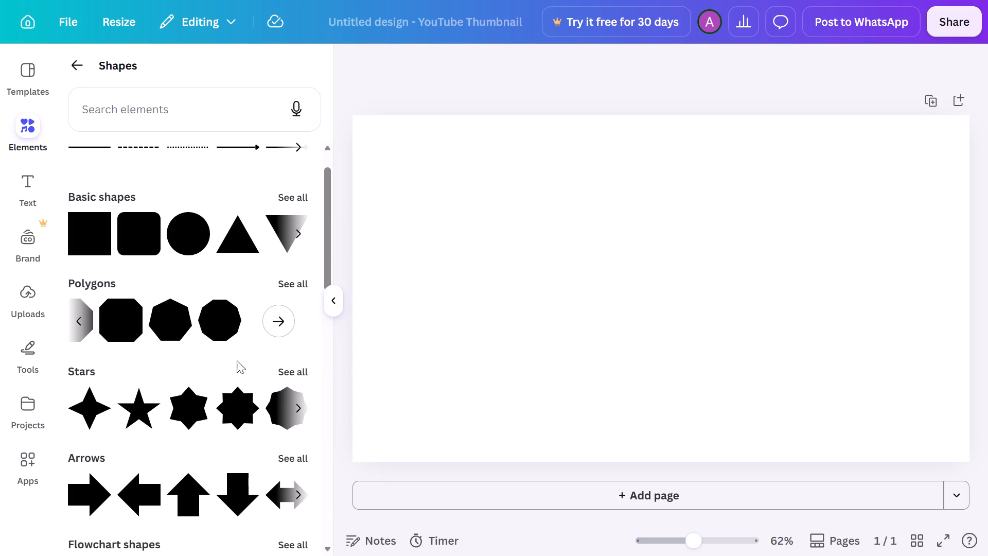
pyautogui.scroll(-5, 262, 427)
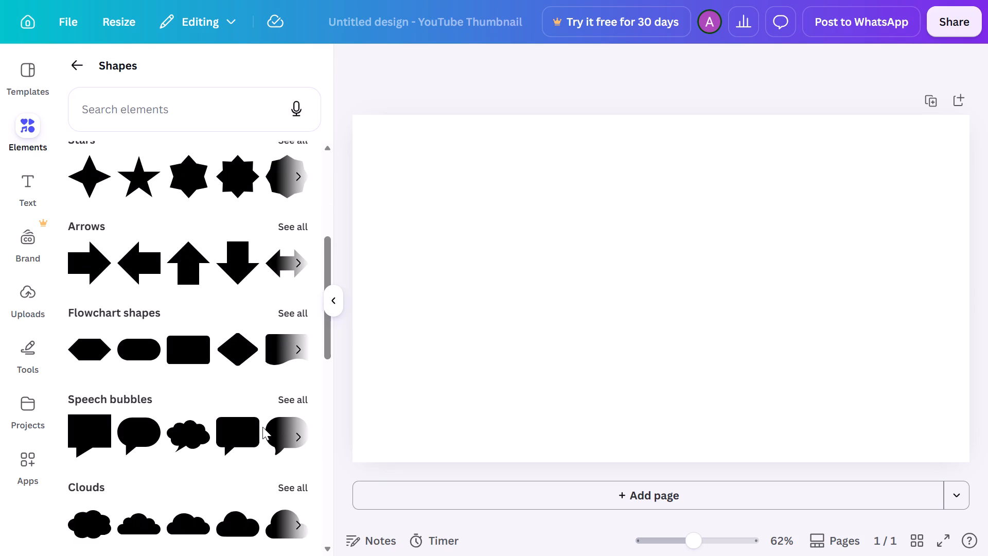
pyautogui.scroll(-1, 262, 427)
pyautogui.click(289, 331)
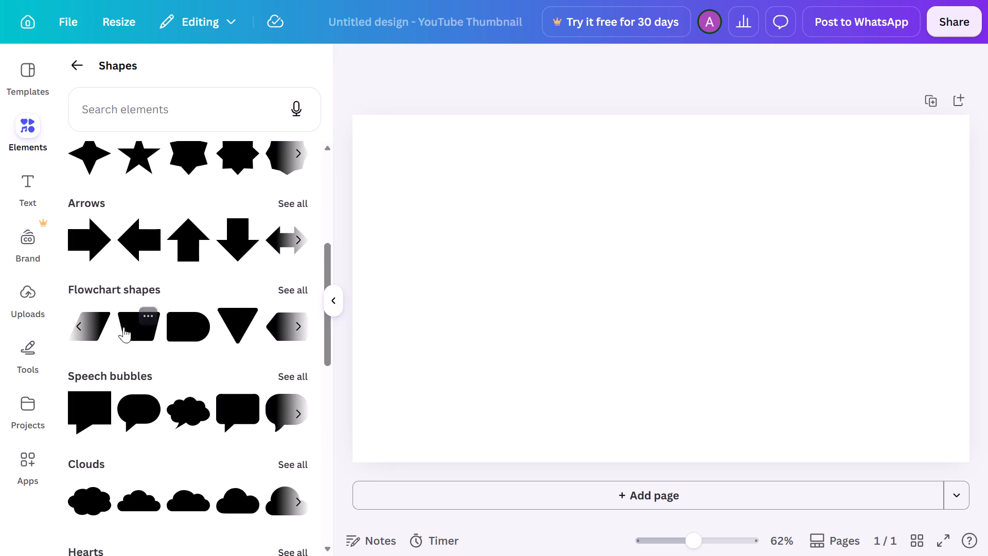
pyautogui.click(75, 324)
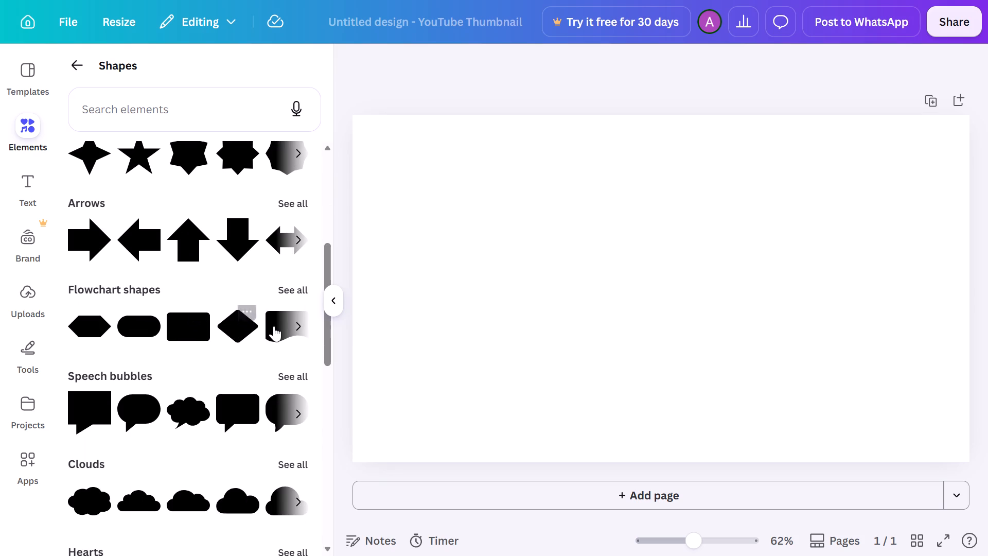
pyautogui.click(274, 326)
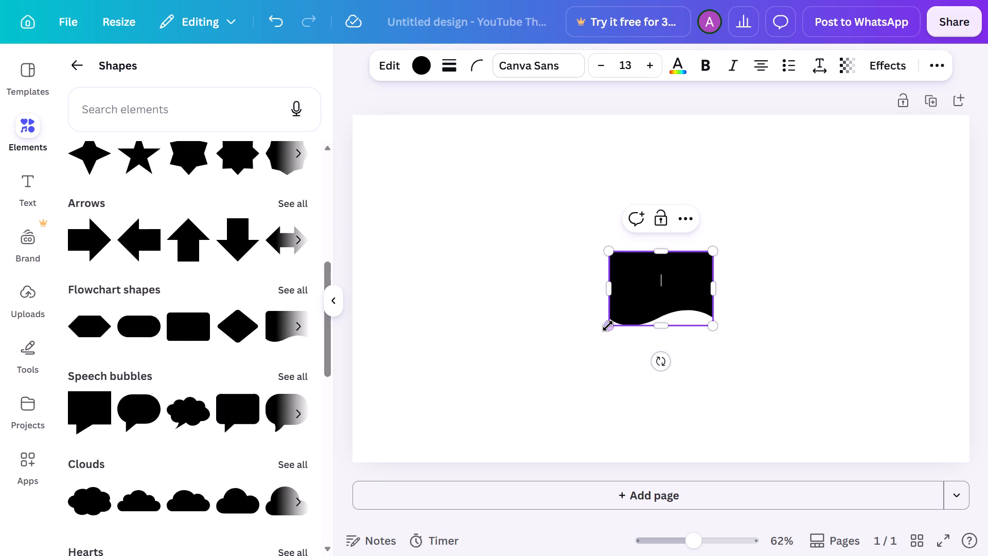
# Enlarge the wavy shape to the full page width of 1280 px, about 573 px high.
pyautogui.moveTo(608, 326); pyautogui.dragTo(342, 401)
pyautogui.moveTo(507, 302); pyautogui.dragTo(464, 169)
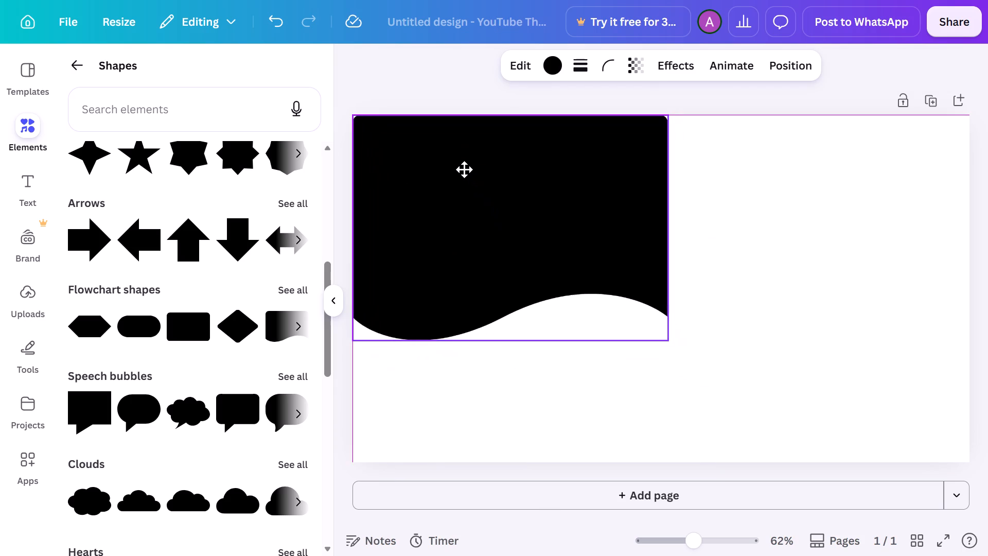
pyautogui.moveTo(464, 169); pyautogui.dragTo(463, 170)
pyautogui.moveTo(667, 338); pyautogui.dragTo(713, 339)
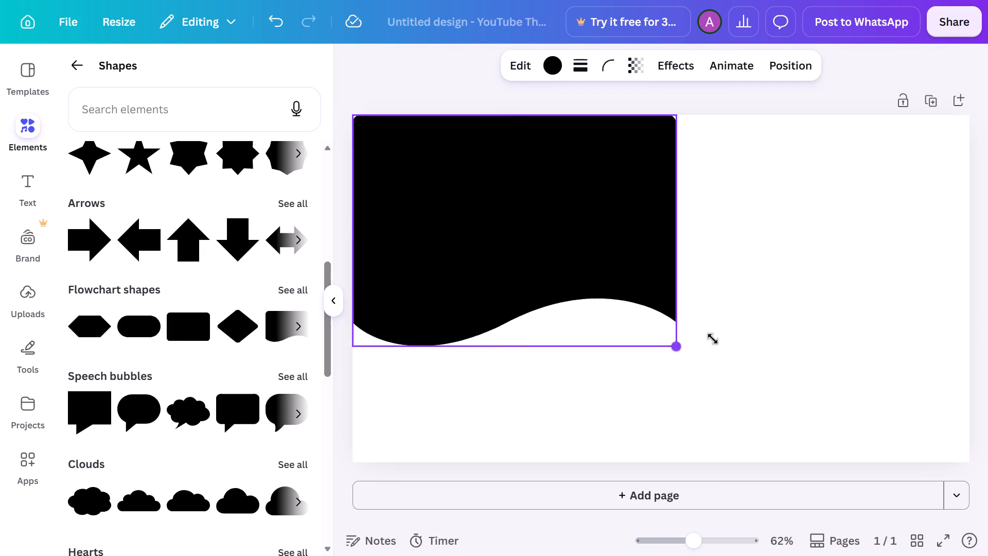
pyautogui.moveTo(713, 339); pyautogui.dragTo(897, 374)
pyautogui.moveTo(842, 283); pyautogui.dragTo(973, 269)
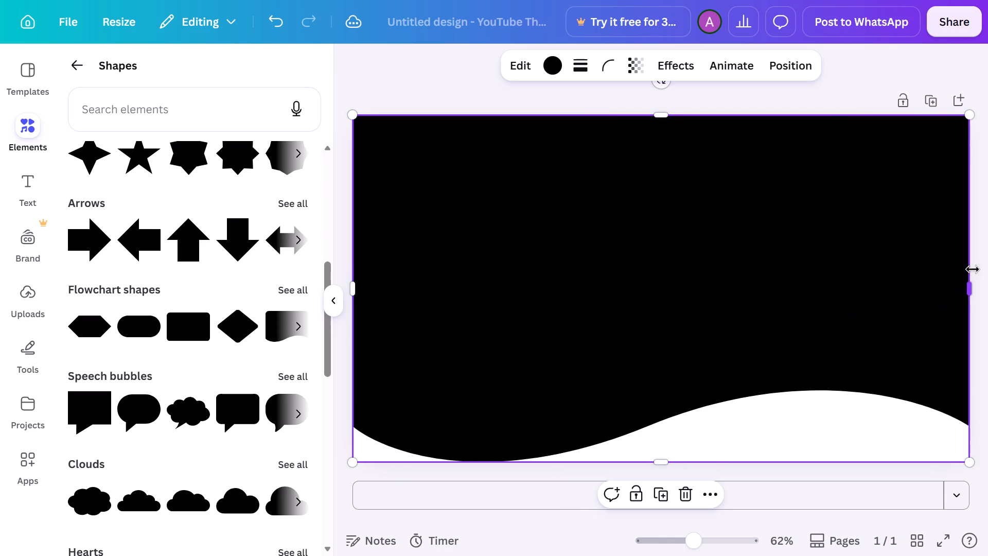
pyautogui.moveTo(655, 463); pyautogui.dragTo(659, 377)
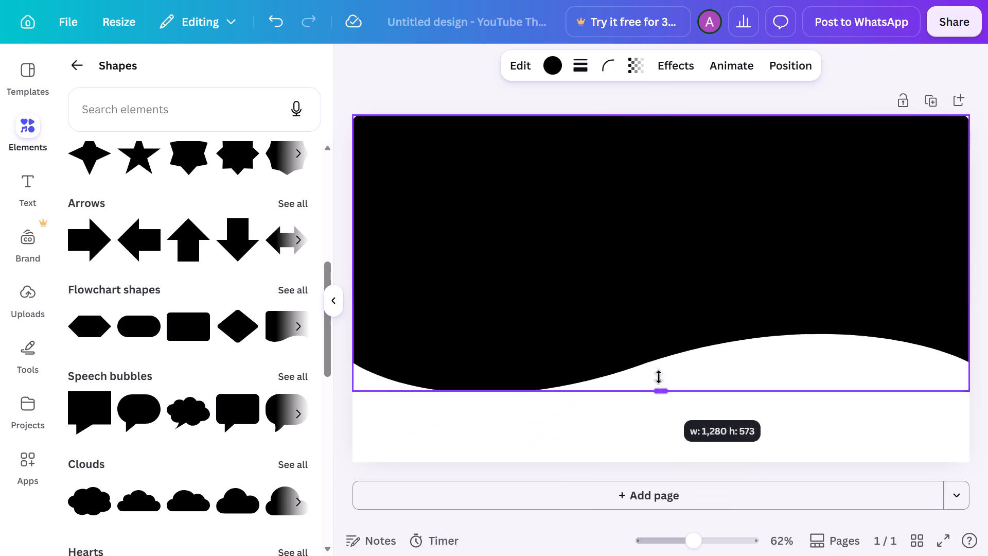
pyautogui.moveTo(659, 377); pyautogui.dragTo(657, 395)
# Move the wavy shape up past the page's top edge, leaving only its lower wave as a header band.
pyautogui.moveTo(642, 223); pyautogui.dragTo(639, 50)
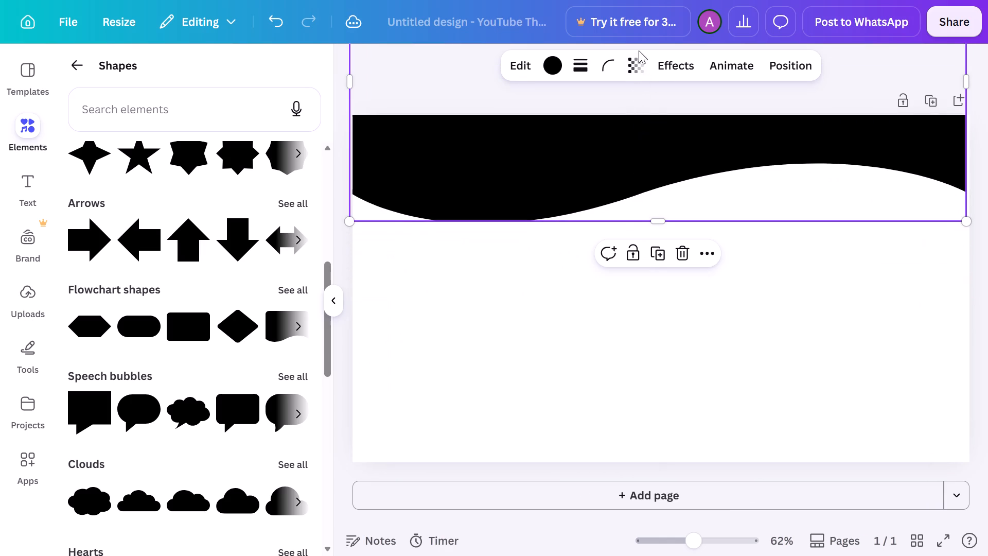
pyautogui.click(500, 282)
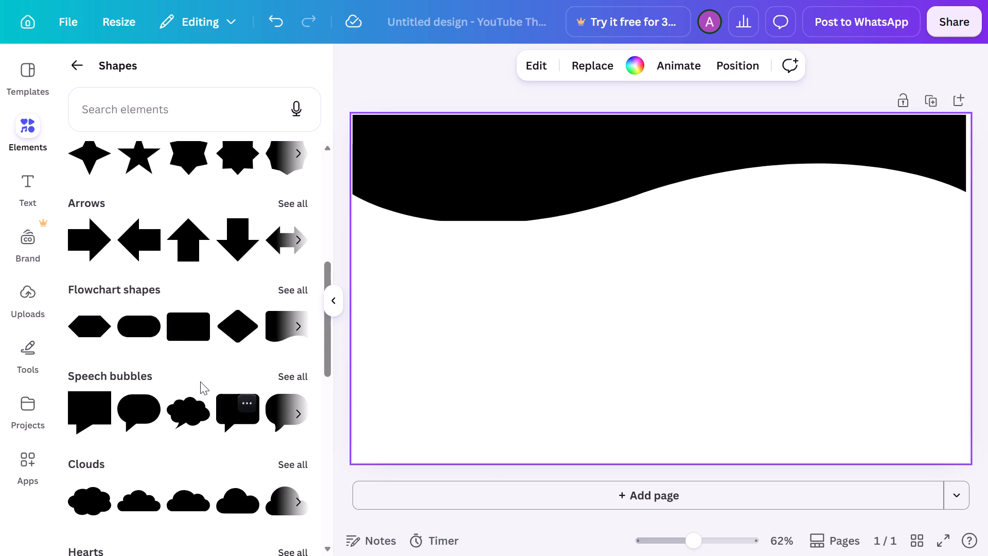
# Add the narrow banner shape with a notched bottom edge to the page.
pyautogui.hscroll(-1, 201, 380)
pyautogui.scroll(-2, 256, 415)
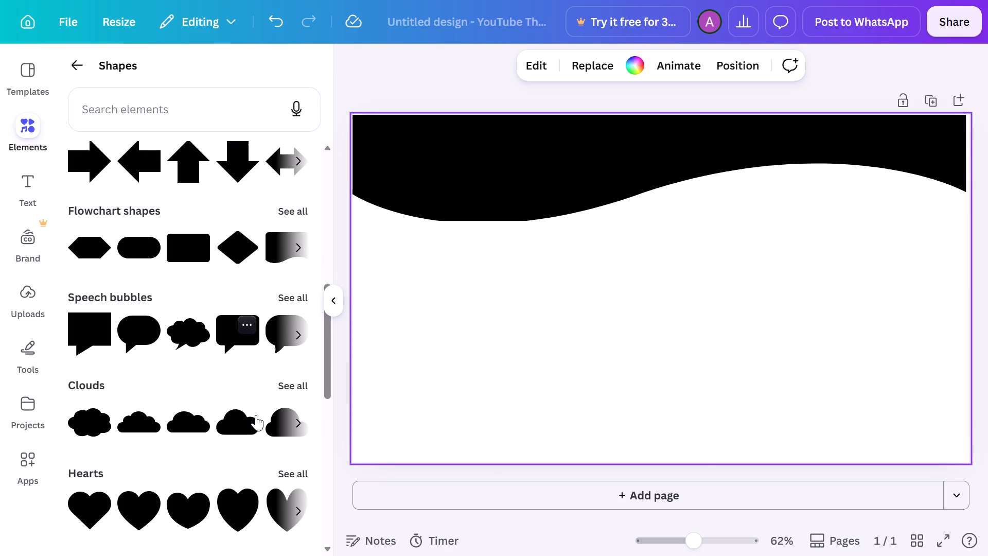
pyautogui.scroll(-4, 256, 415)
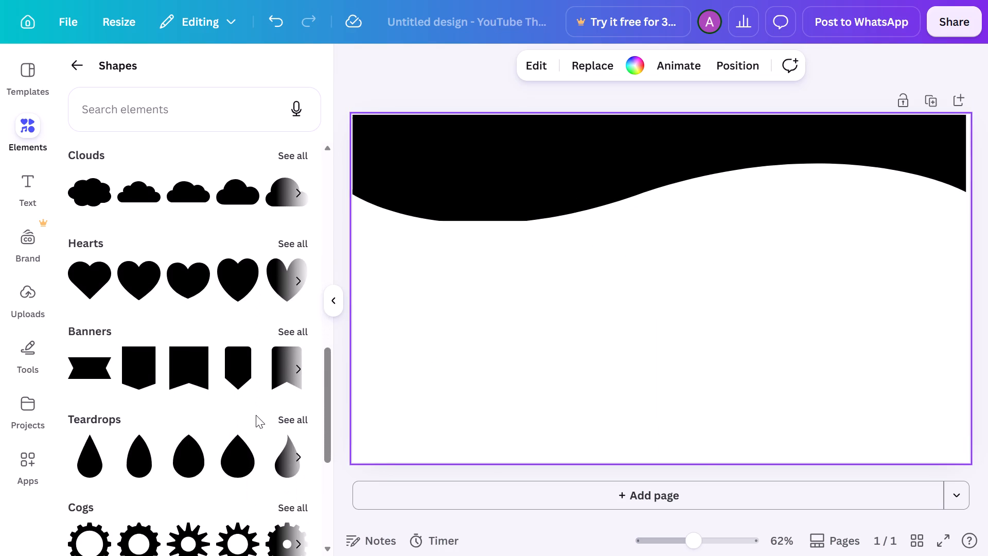
pyautogui.scroll(-1, 256, 415)
pyautogui.click(303, 334)
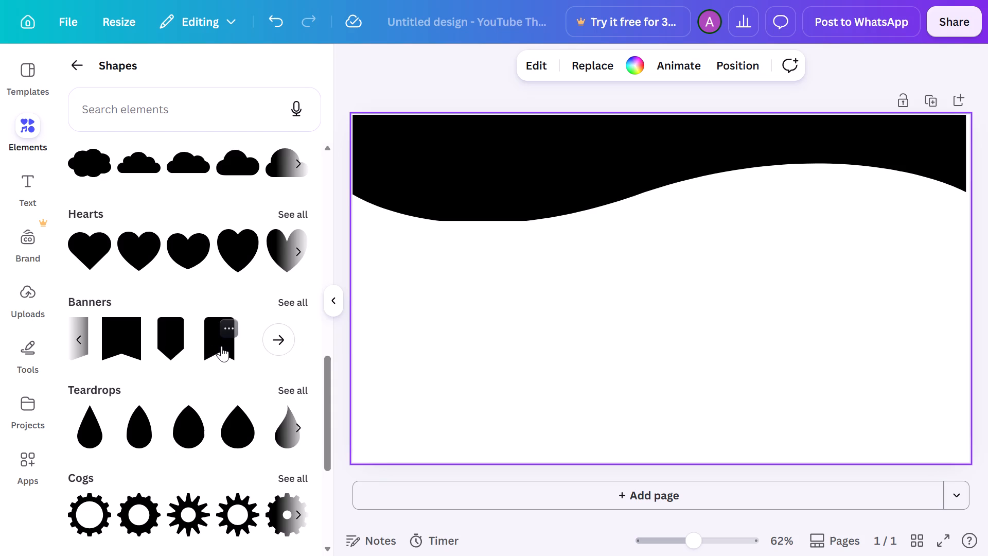
pyautogui.click(222, 346)
pyautogui.moveTo(657, 278); pyautogui.dragTo(696, 296)
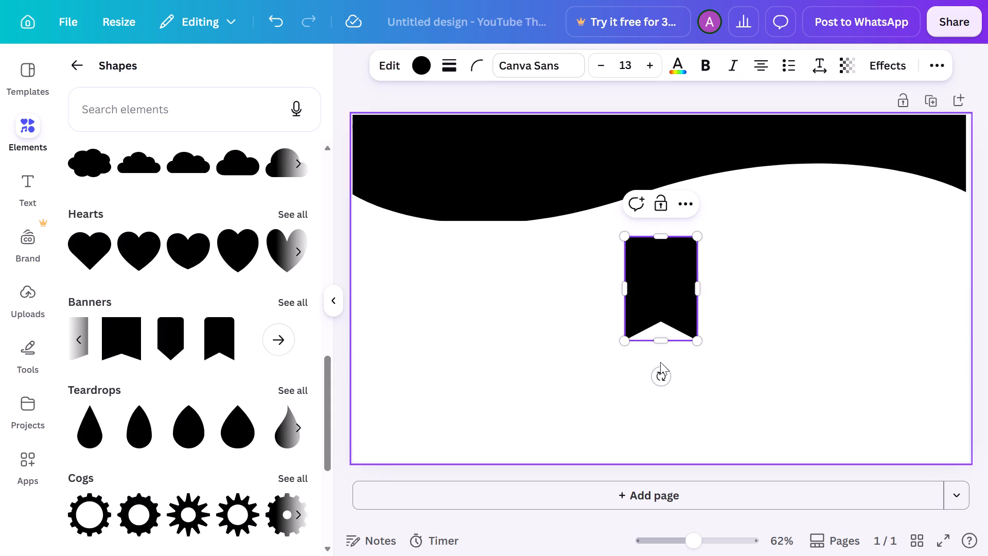
# Rotate the notched banner to -90° so its notch points toward the page's right side.
pyautogui.moveTo(661, 372); pyautogui.dragTo(719, 291)
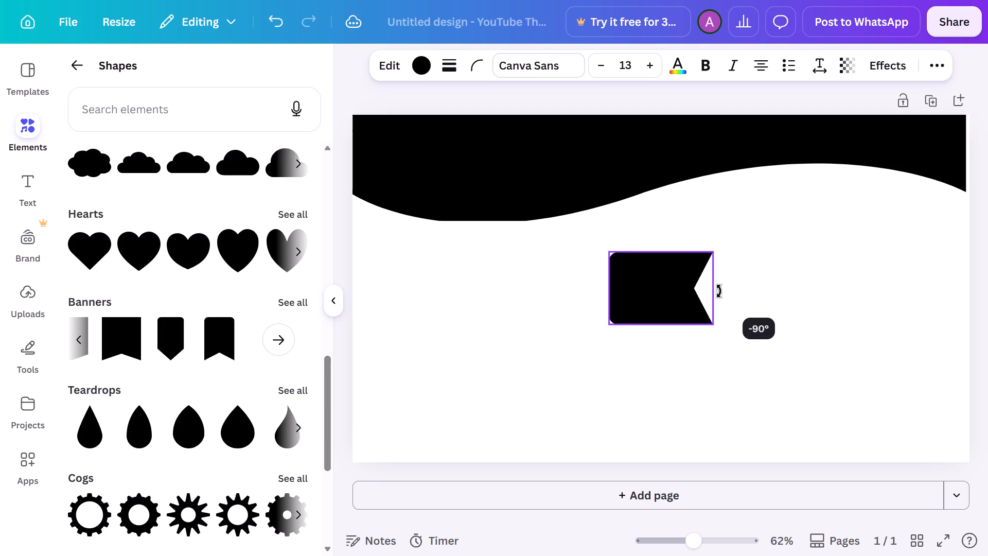
pyautogui.moveTo(719, 291); pyautogui.dragTo(719, 292)
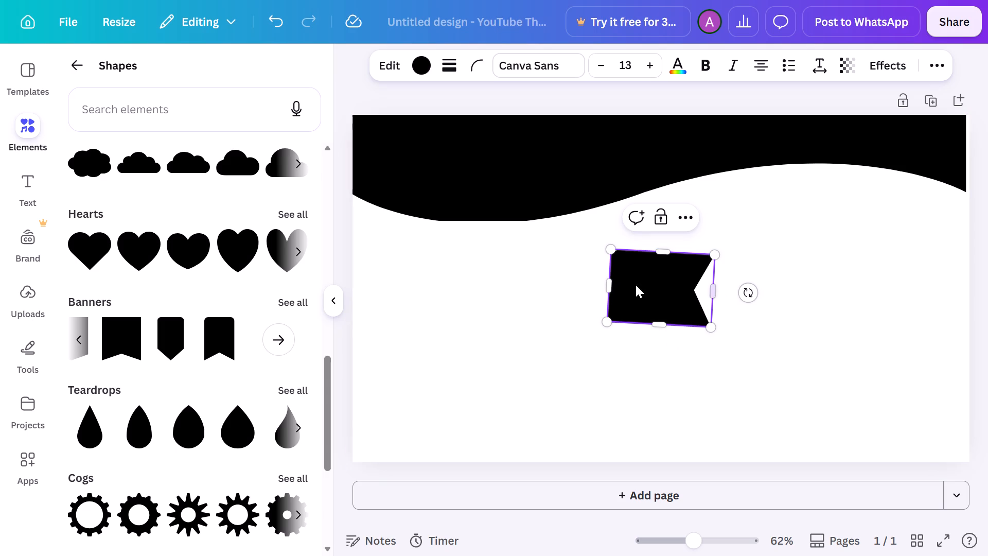
pyautogui.click(747, 290)
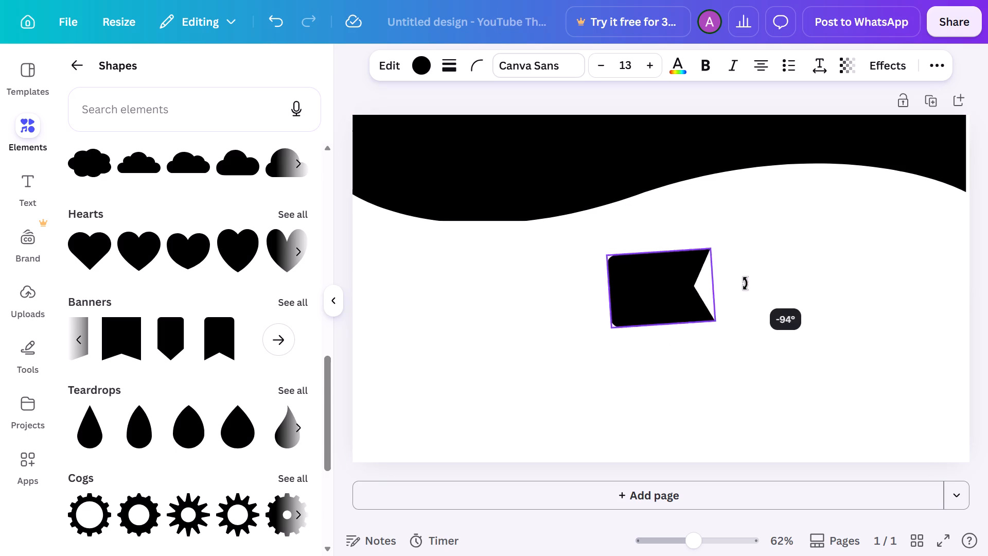
pyautogui.moveTo(646, 297); pyautogui.dragTo(632, 285)
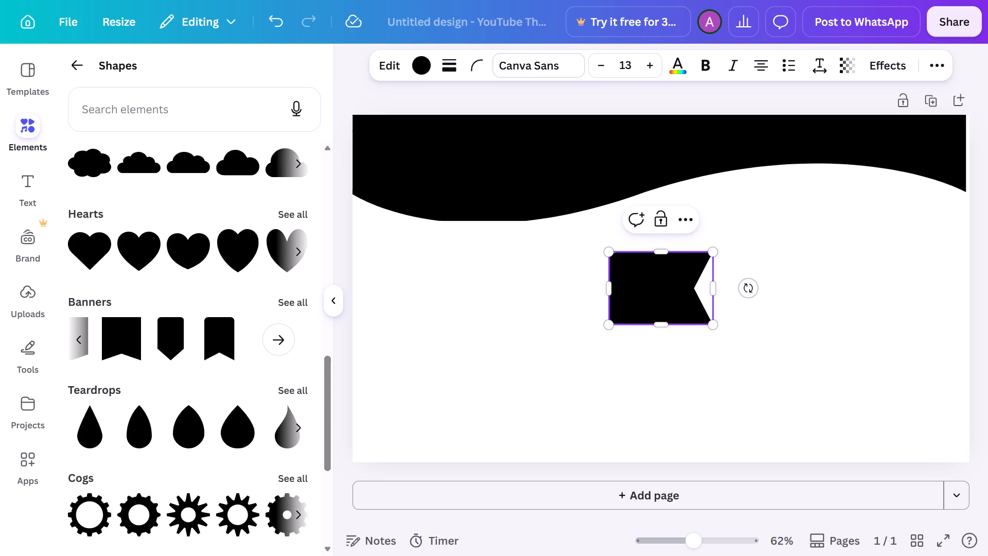
# Move the rotated notched banner partly off the page's left edge, overlapping the lower left end of the black wave.
pyautogui.moveTo(680, 287); pyautogui.dragTo(404, 255)
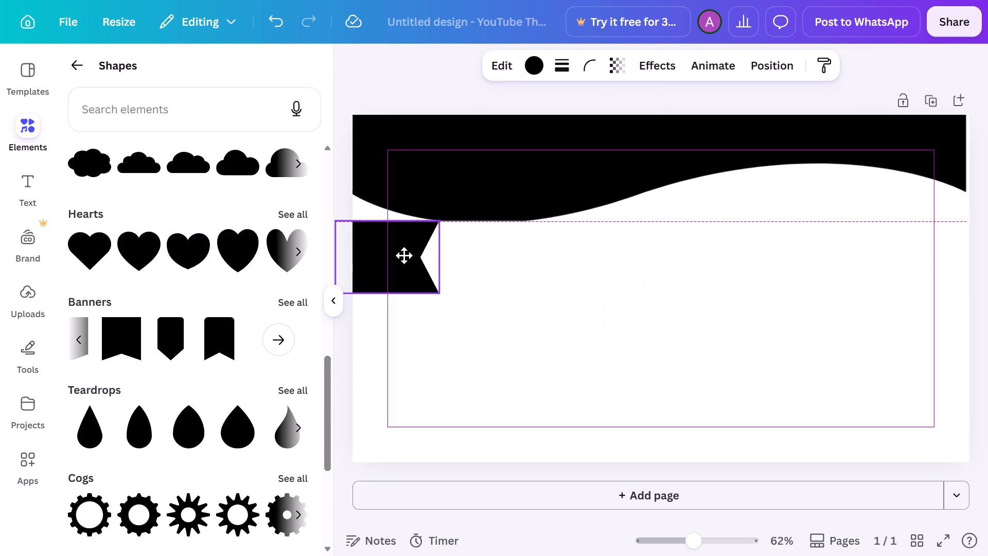
pyautogui.moveTo(404, 255); pyautogui.dragTo(384, 258)
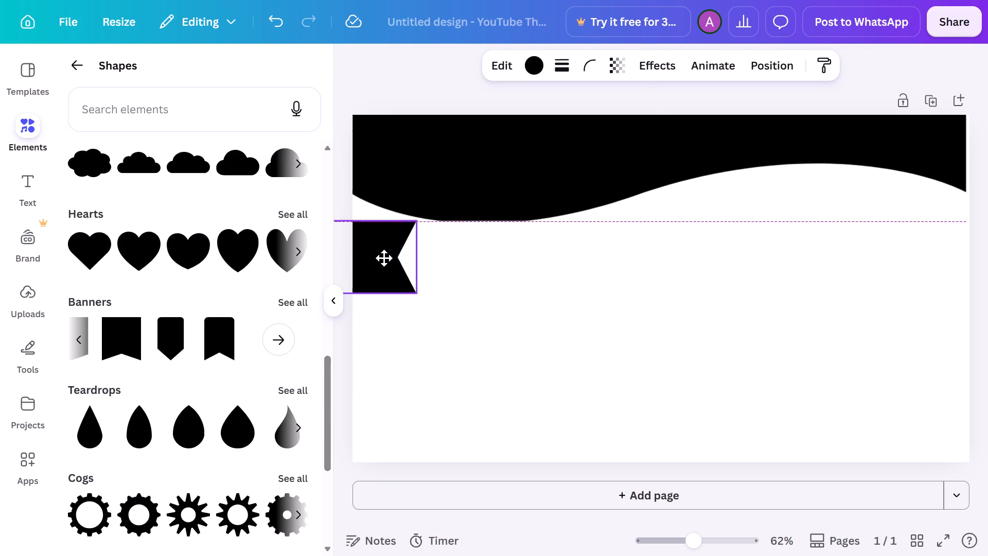
pyautogui.moveTo(384, 258); pyautogui.dragTo(378, 217)
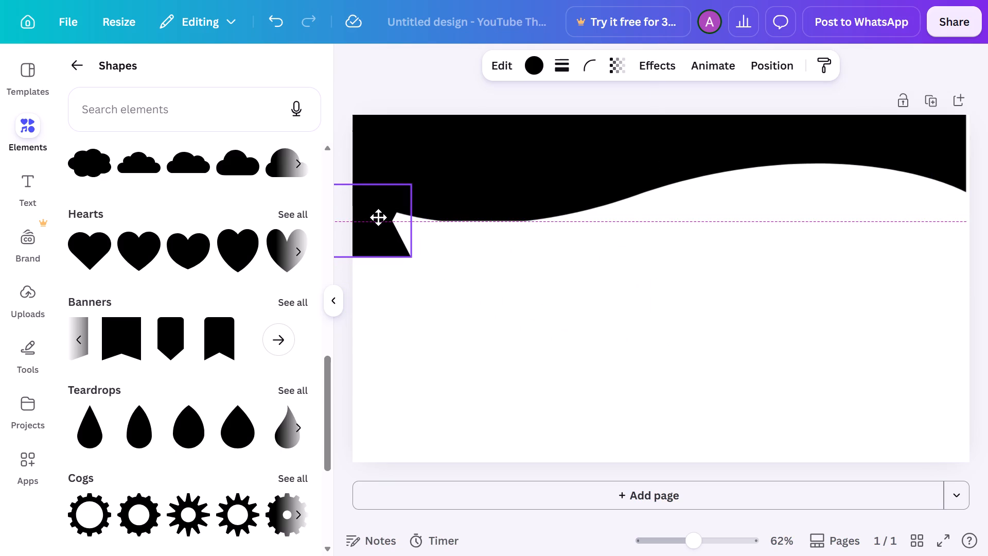
pyautogui.moveTo(378, 217); pyautogui.dragTo(377, 209)
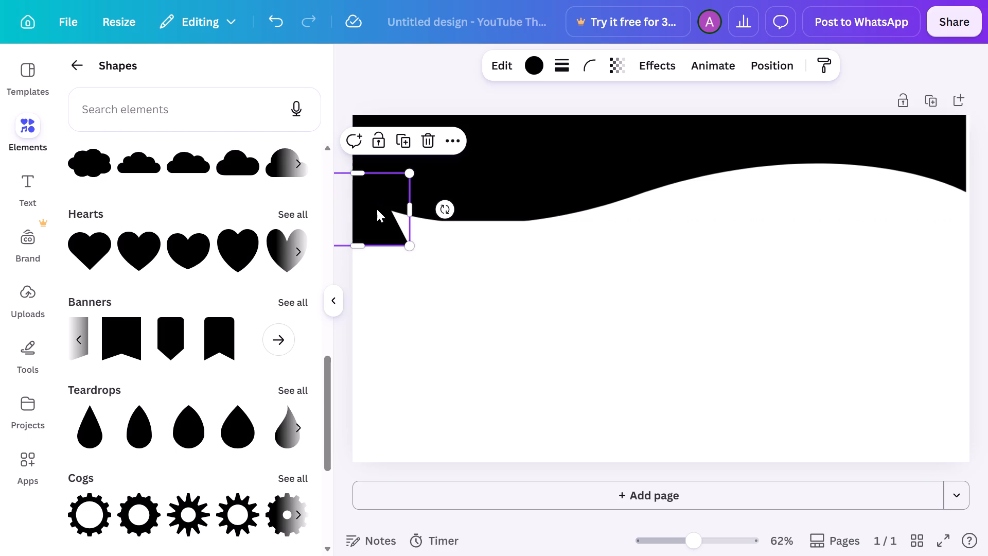
pyautogui.click(405, 289)
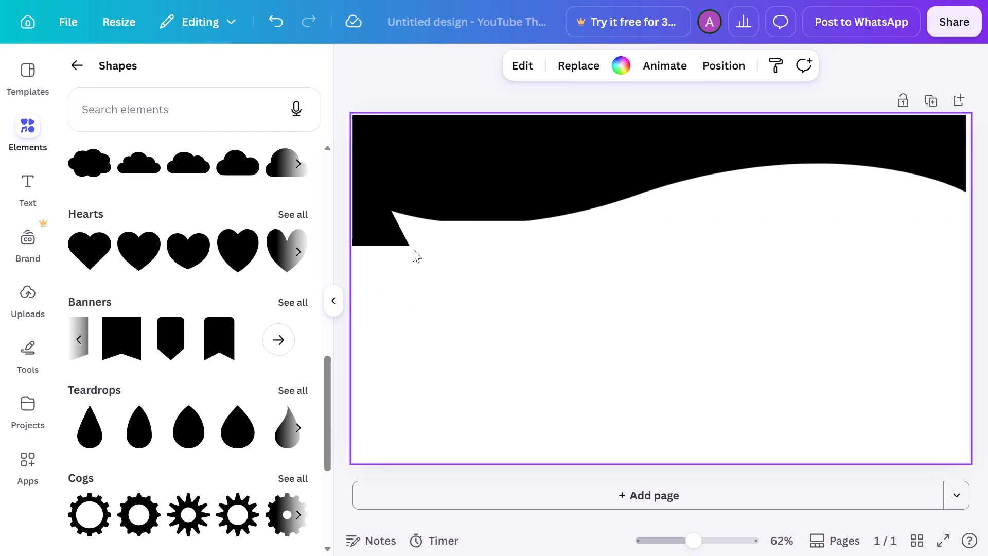
pyautogui.click(412, 249)
# Add a second narrow notched banner and rotate it to -90° so its notch faces the page's right side.
pyautogui.click(228, 348)
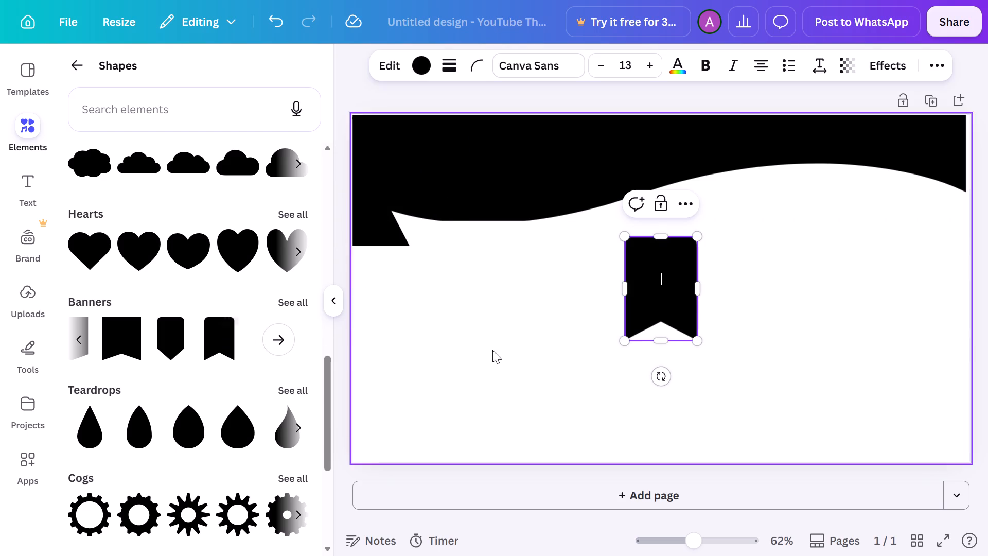
pyautogui.moveTo(660, 372); pyautogui.dragTo(737, 271)
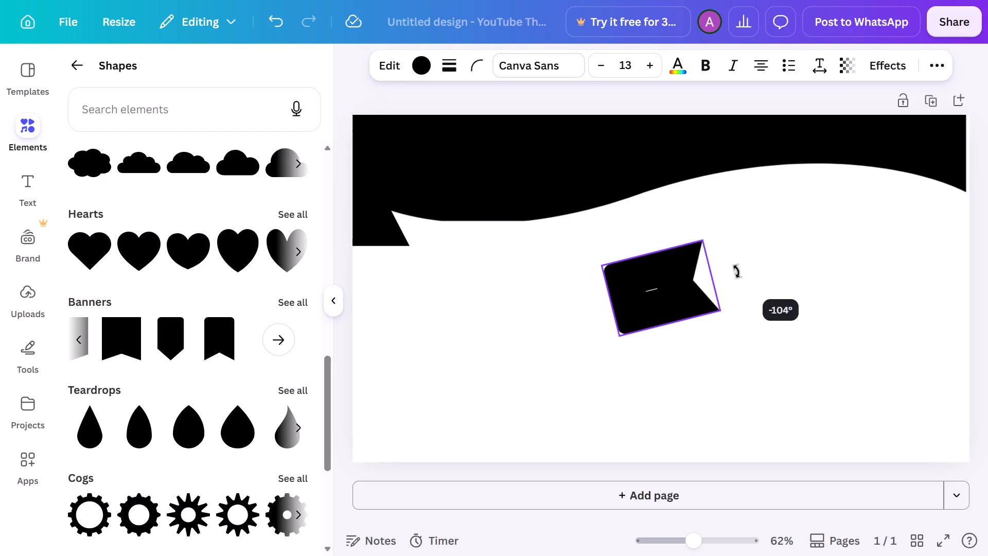
pyautogui.moveTo(737, 271); pyautogui.dragTo(738, 285)
pyautogui.moveTo(738, 285); pyautogui.dragTo(749, 282)
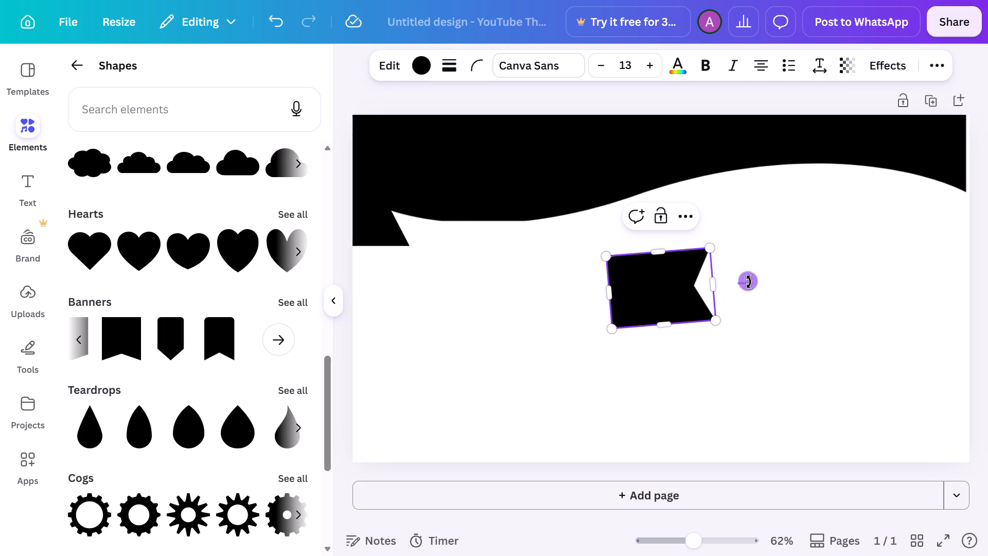
pyautogui.moveTo(749, 282); pyautogui.dragTo(749, 282)
pyautogui.click(749, 282)
pyautogui.moveTo(749, 282); pyautogui.dragTo(678, 298)
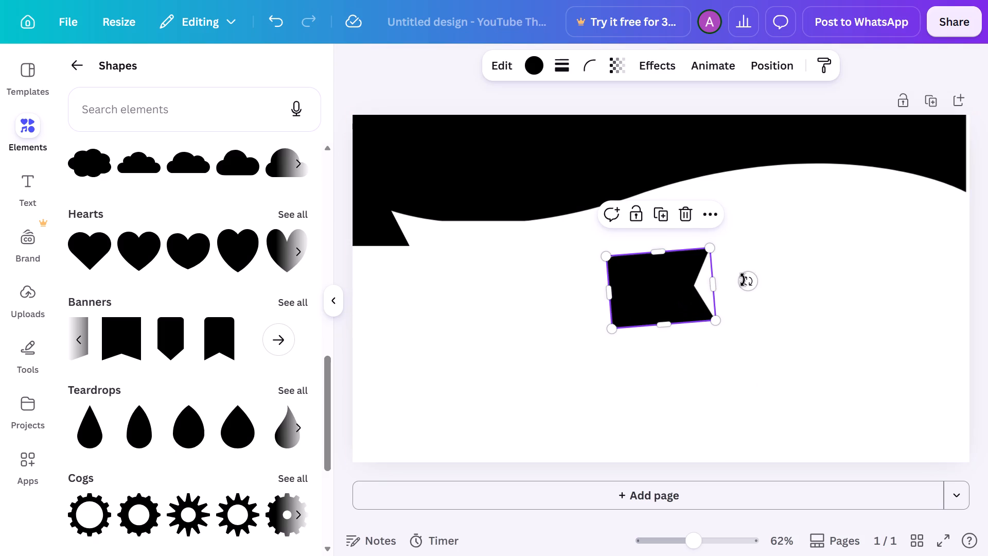
pyautogui.moveTo(749, 283); pyautogui.dragTo(749, 290)
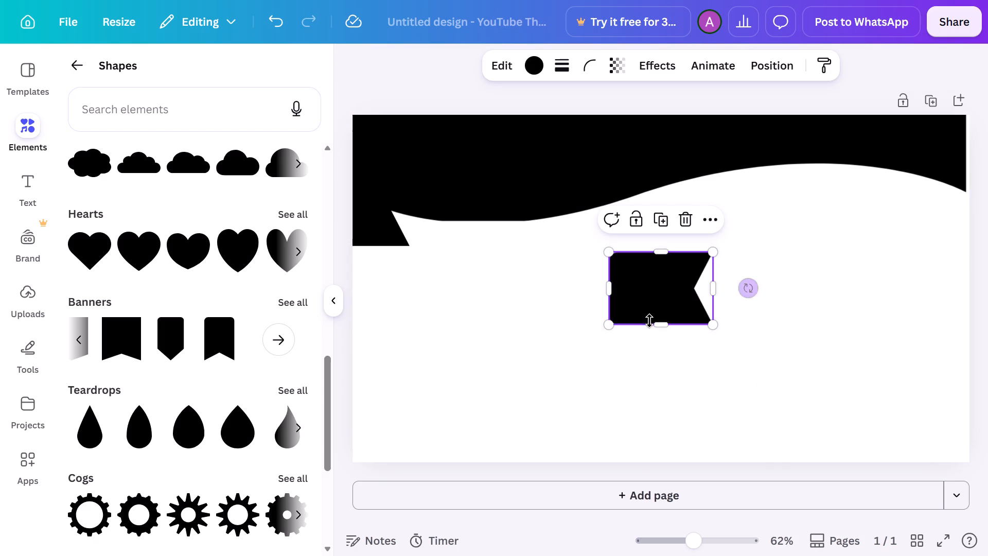
# Adjust the second banner's vertical size to match the first banner at the page's left edge.
pyautogui.moveTo(650, 320); pyautogui.dragTo(640, 312)
pyautogui.click(378, 230)
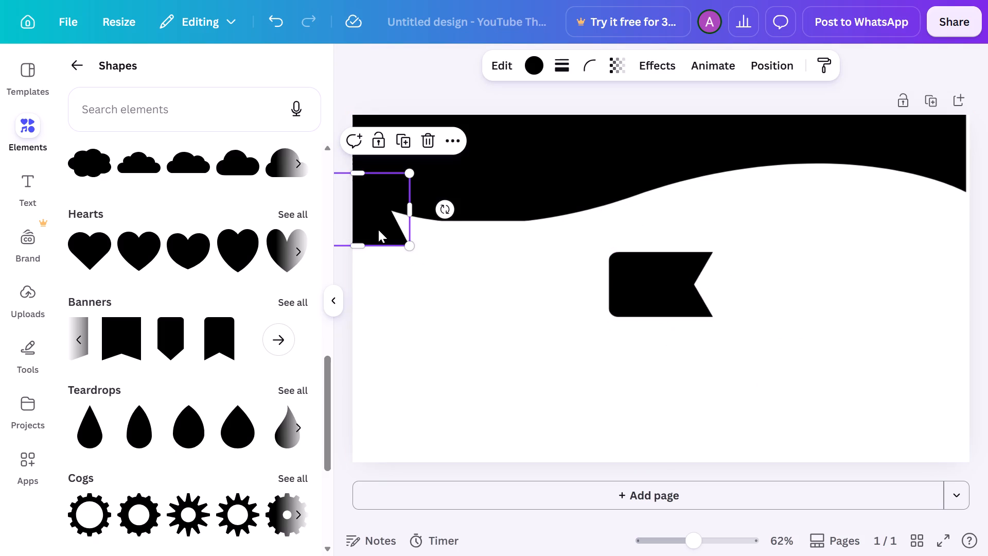
pyautogui.click(446, 207)
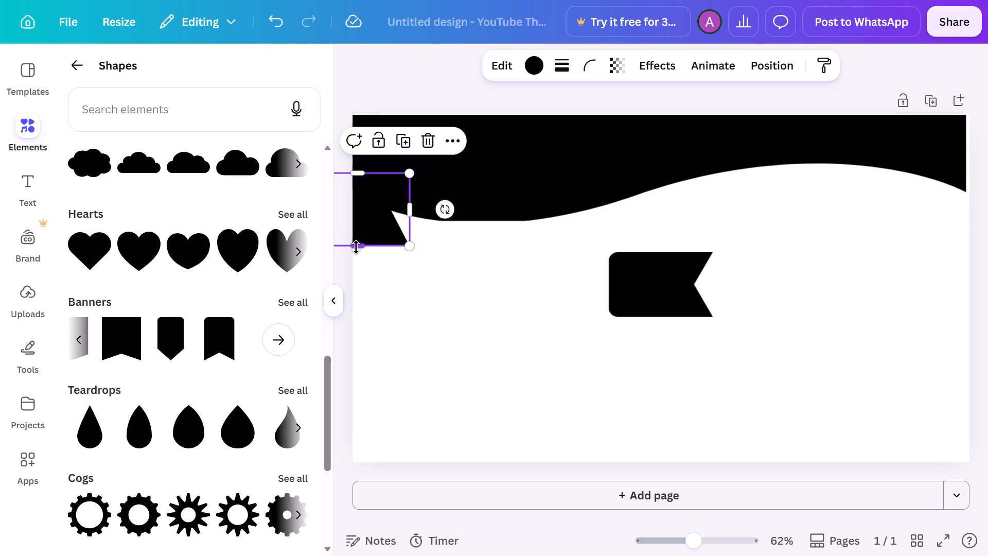
pyautogui.click(356, 247)
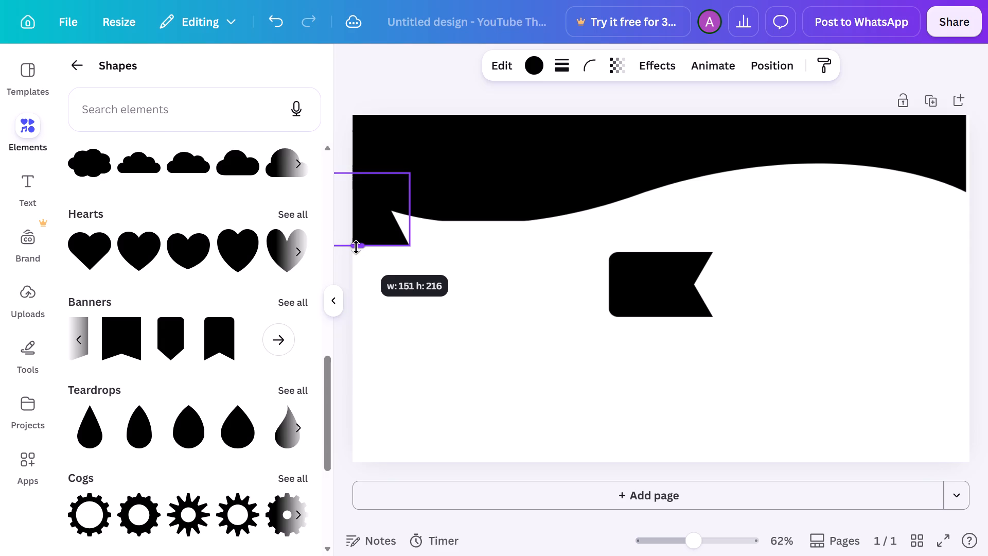
pyautogui.click(646, 286)
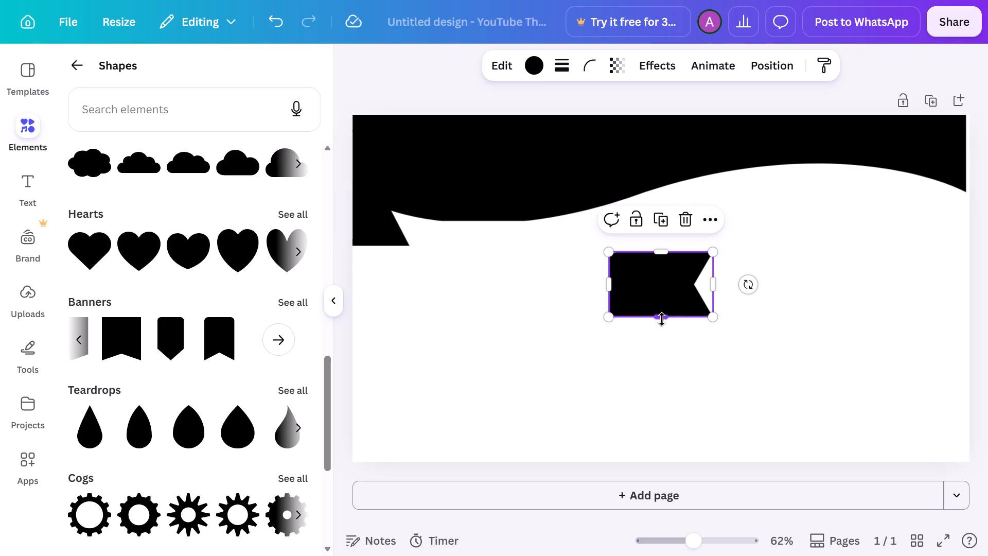
pyautogui.moveTo(662, 319); pyautogui.dragTo(662, 328)
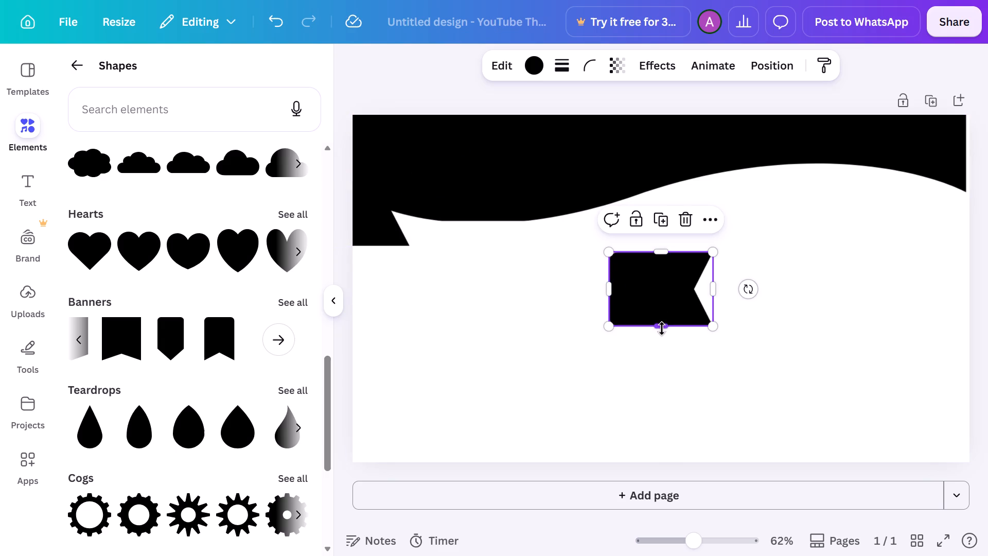
pyautogui.click(662, 328)
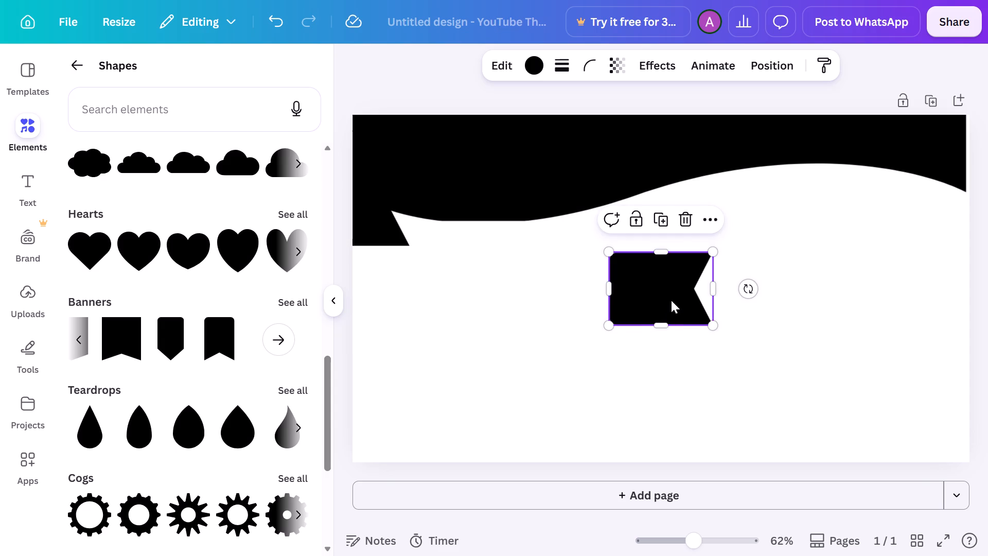
# Move the second banner to the page's left edge, directly below the first and aligned with its notched side.
pyautogui.moveTo(671, 300); pyautogui.dragTo(369, 294)
pyautogui.click(491, 296)
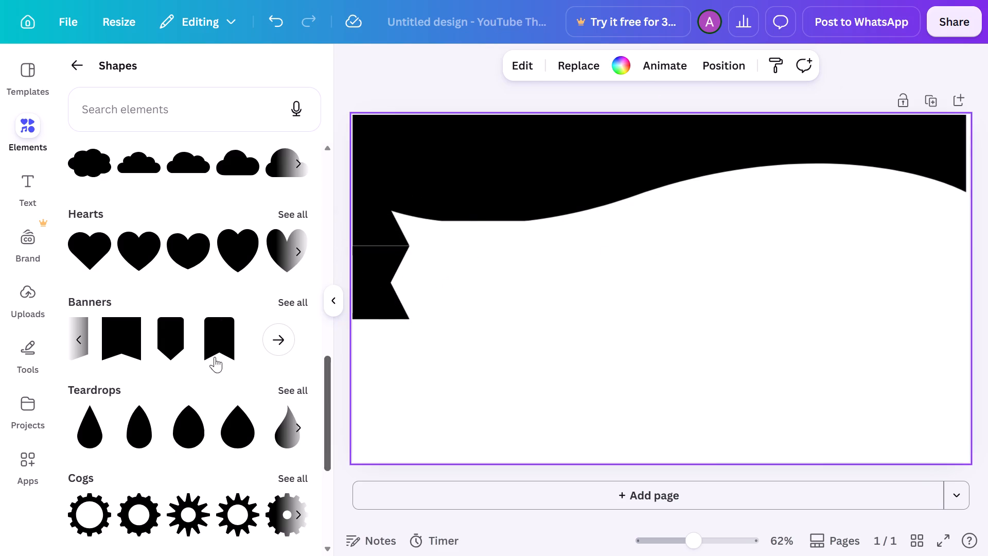
# Stack a third narrow notched banner, rotated to -90°, directly below the second along the page's left edge.
pyautogui.click(217, 328)
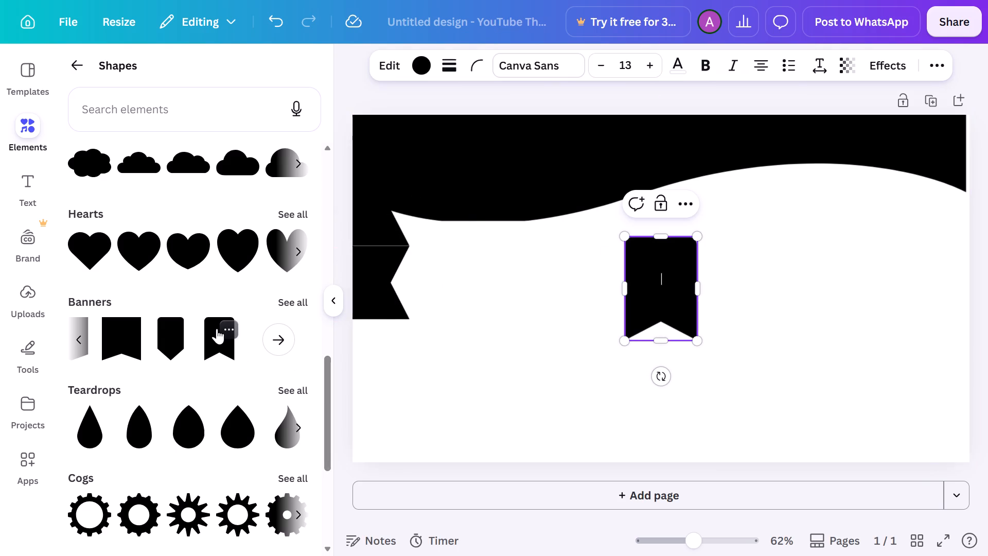
pyautogui.moveTo(661, 384); pyautogui.dragTo(725, 334)
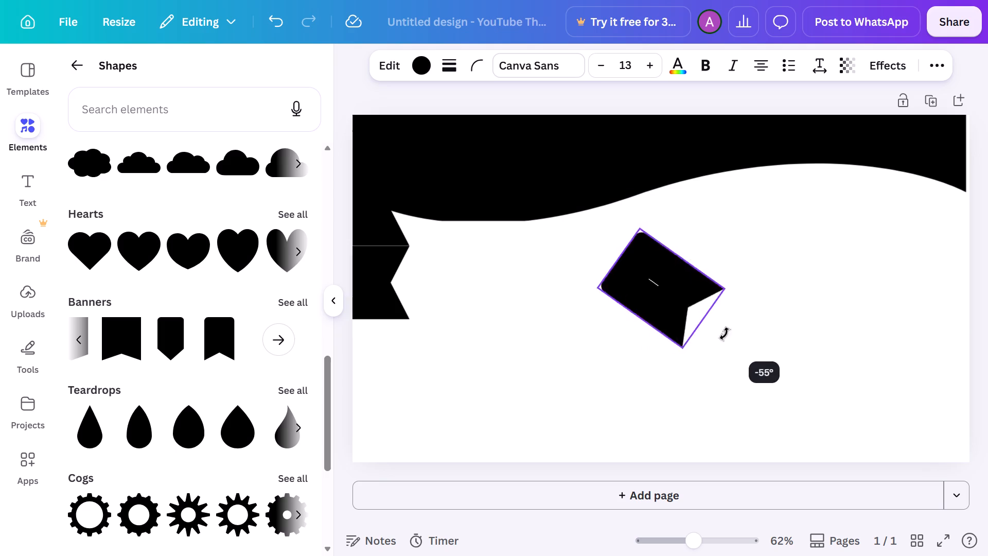
pyautogui.moveTo(725, 334); pyautogui.dragTo(719, 291)
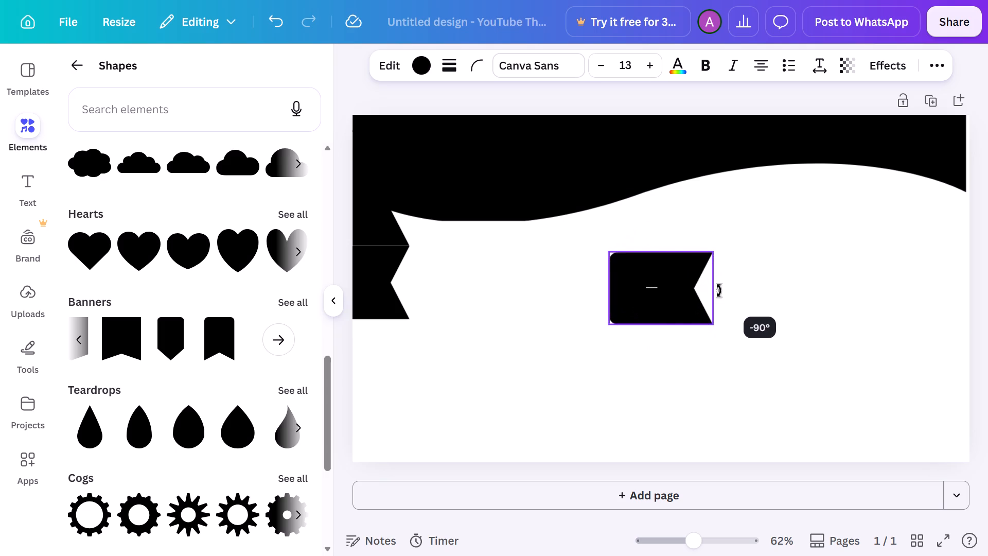
pyautogui.moveTo(719, 291); pyautogui.dragTo(719, 289)
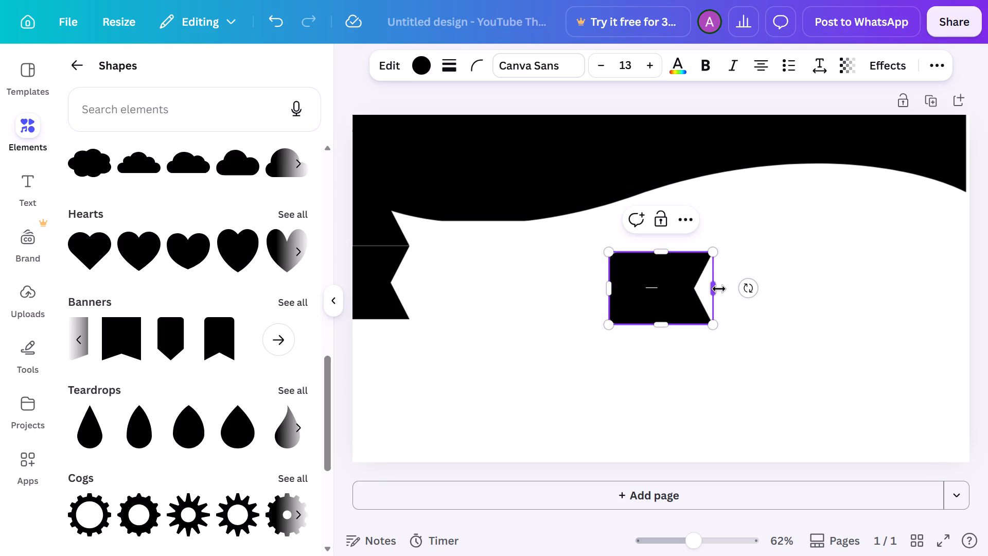
pyautogui.click(749, 284)
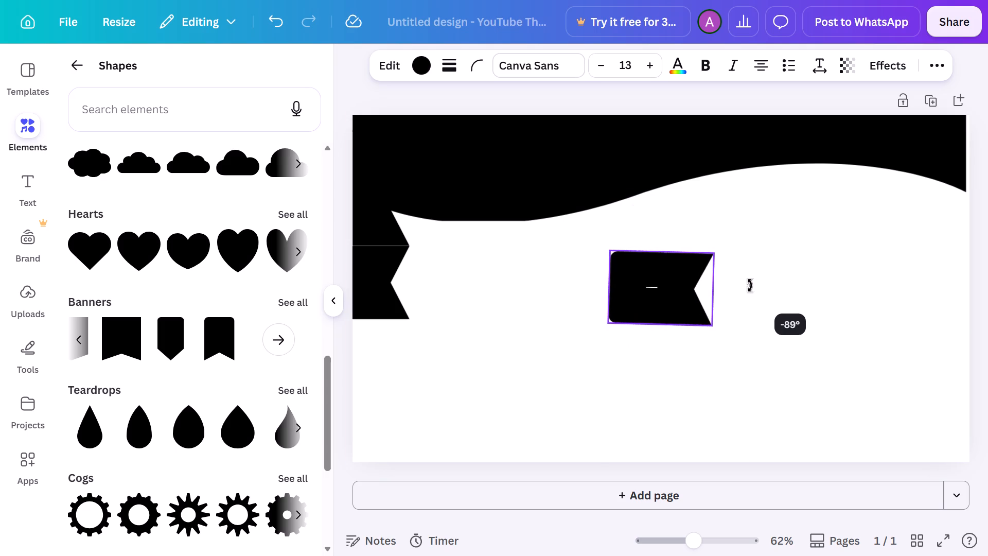
pyautogui.moveTo(676, 304); pyautogui.dragTo(373, 372)
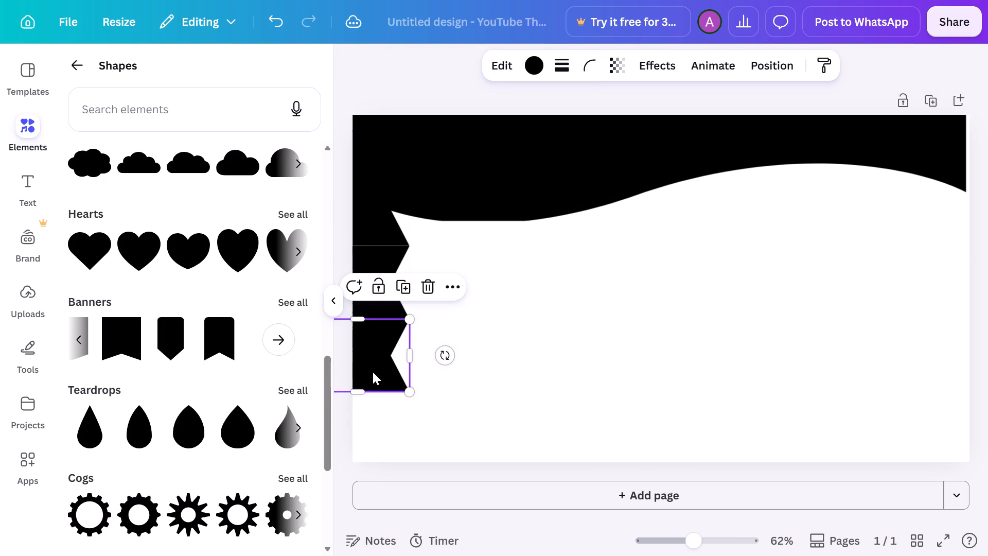
pyautogui.click(571, 336)
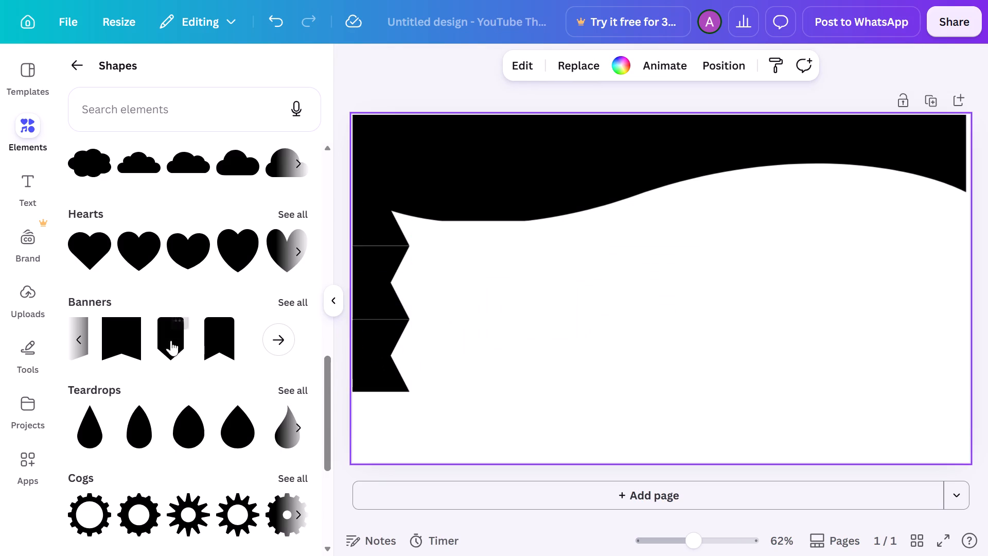
# Stack a fourth notched banner, its notch facing right, below the third to extend the zigzag to the page's bottom edge.
pyautogui.click(220, 340)
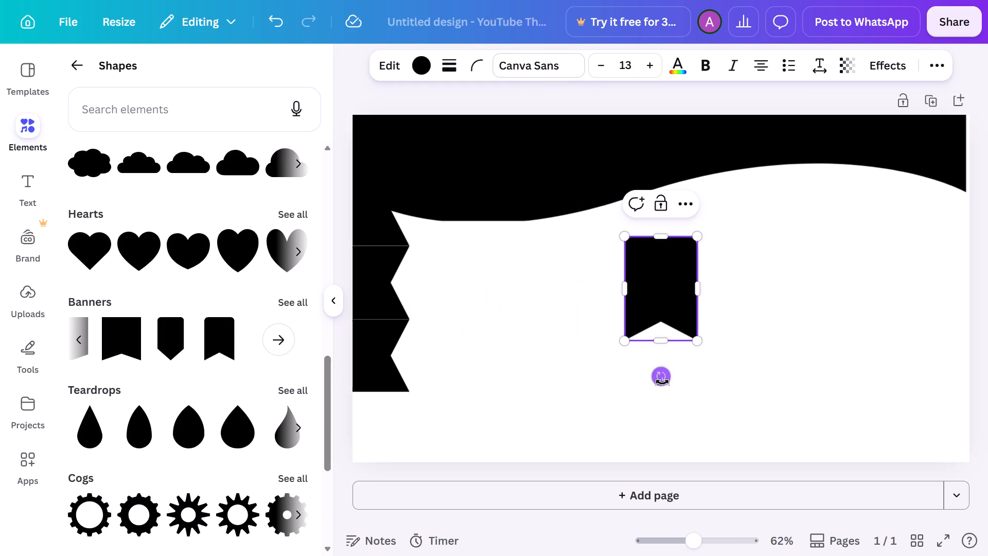
pyautogui.moveTo(662, 381); pyautogui.dragTo(717, 287)
pyautogui.moveTo(659, 282); pyautogui.dragTo(363, 423)
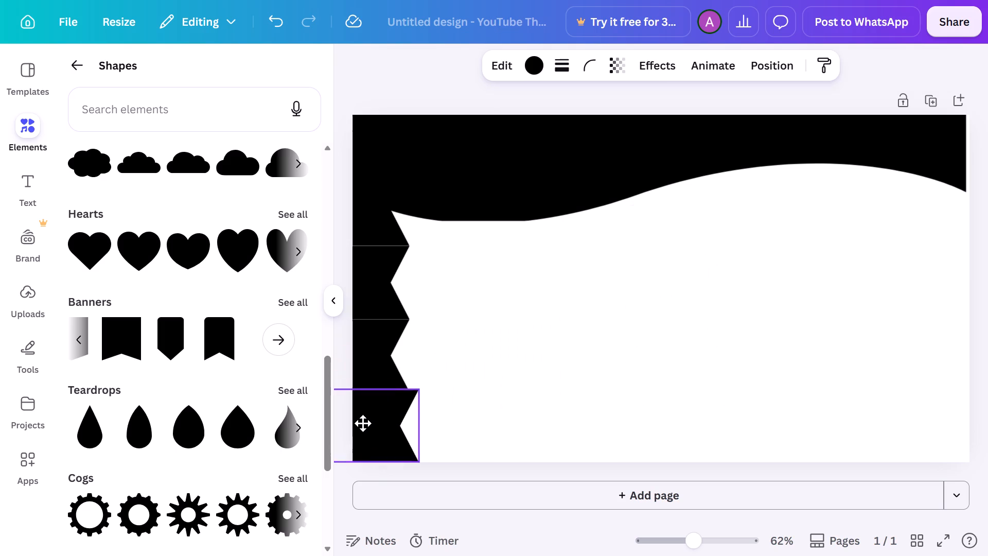
pyautogui.moveTo(363, 423); pyautogui.dragTo(354, 423)
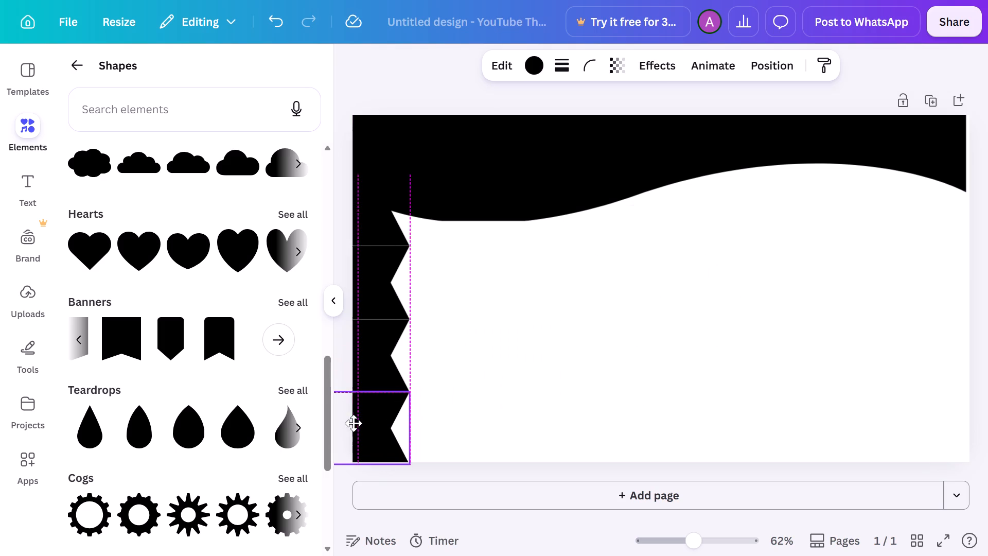
pyautogui.moveTo(354, 423); pyautogui.dragTo(356, 424)
pyautogui.click(609, 299)
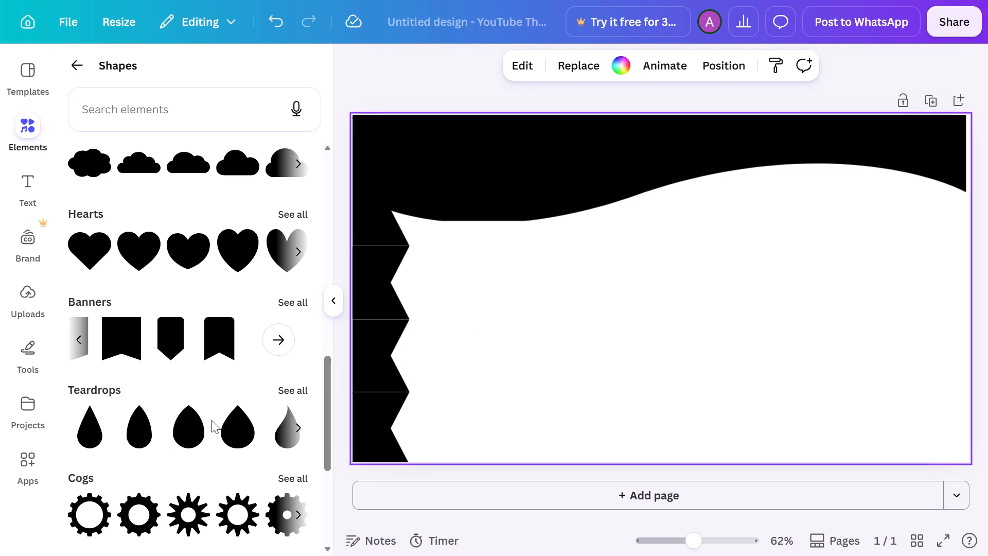
# Look through the remaining shape categories, from hearts and teardrops down to abstract shapes.
pyautogui.hscroll(1, 211, 420)
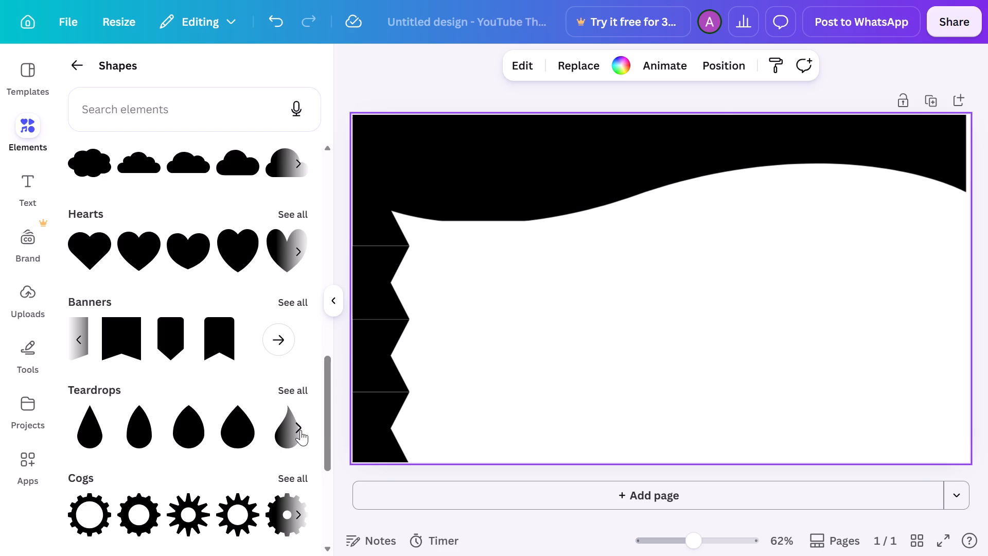
pyautogui.click(301, 430)
pyautogui.click(295, 248)
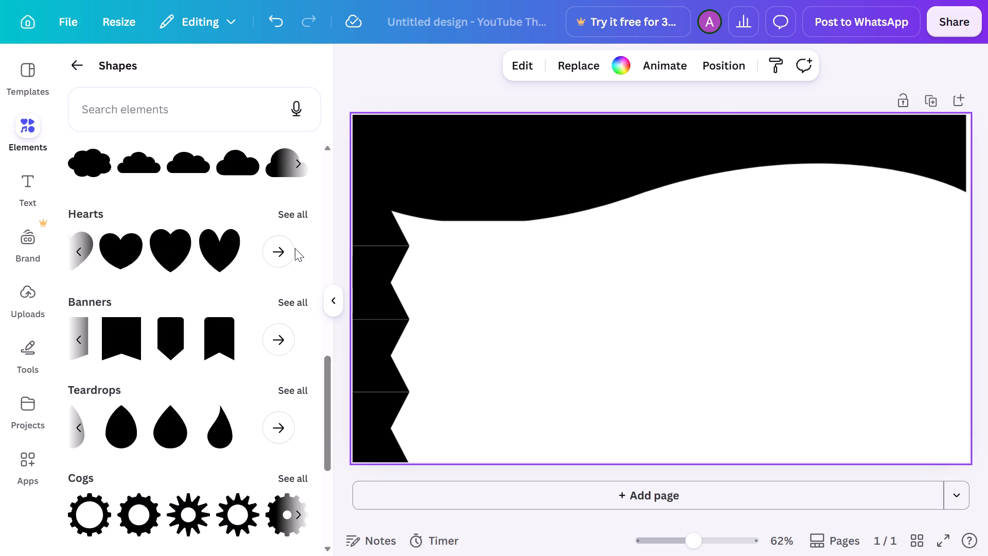
pyautogui.scroll(-4, 197, 334)
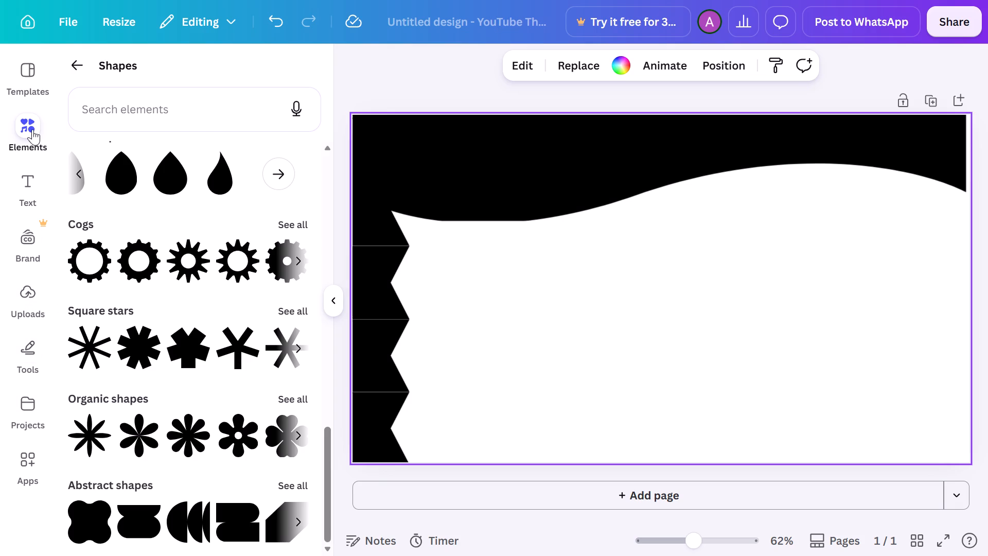
pyautogui.scroll(1, 32, 129)
# Look through the YouTube thumbnail templates and glance at the brand kit assets.
pyautogui.click(28, 75)
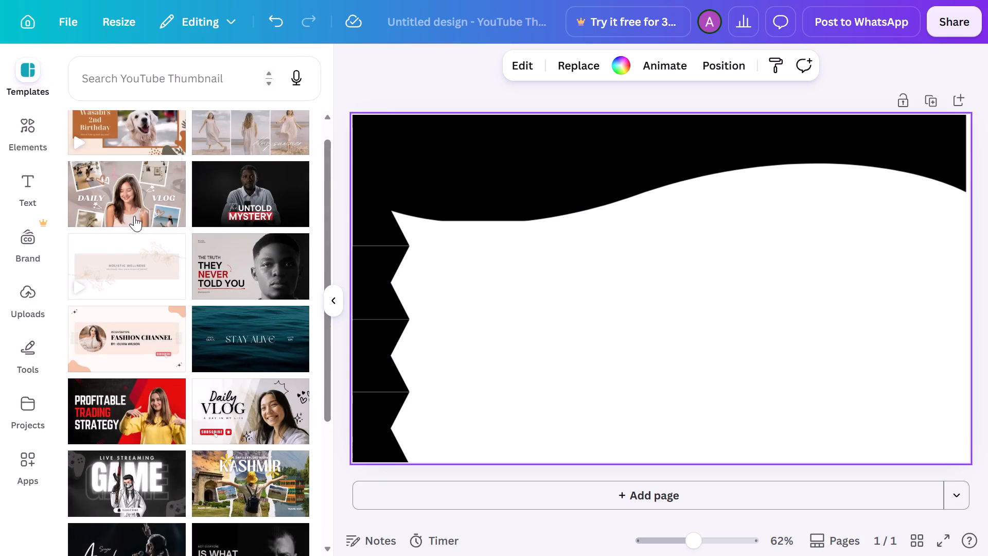
pyautogui.scroll(-5, 127, 254)
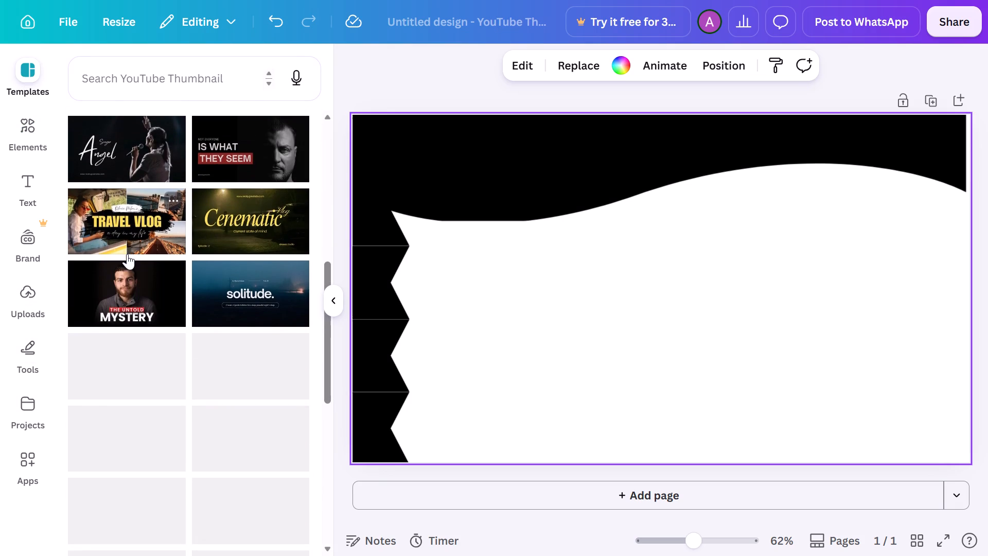
pyautogui.scroll(-3, 127, 254)
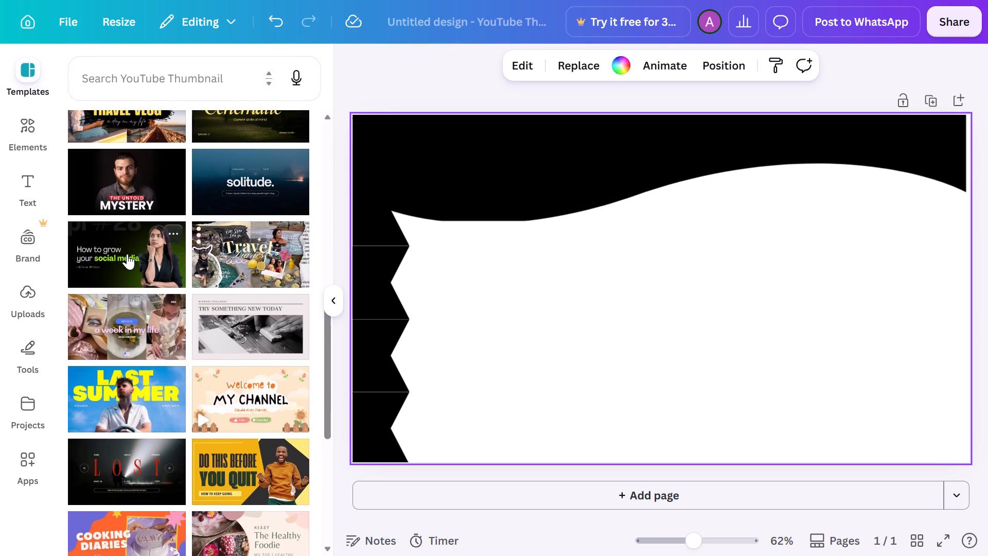
pyautogui.scroll(-3, 127, 254)
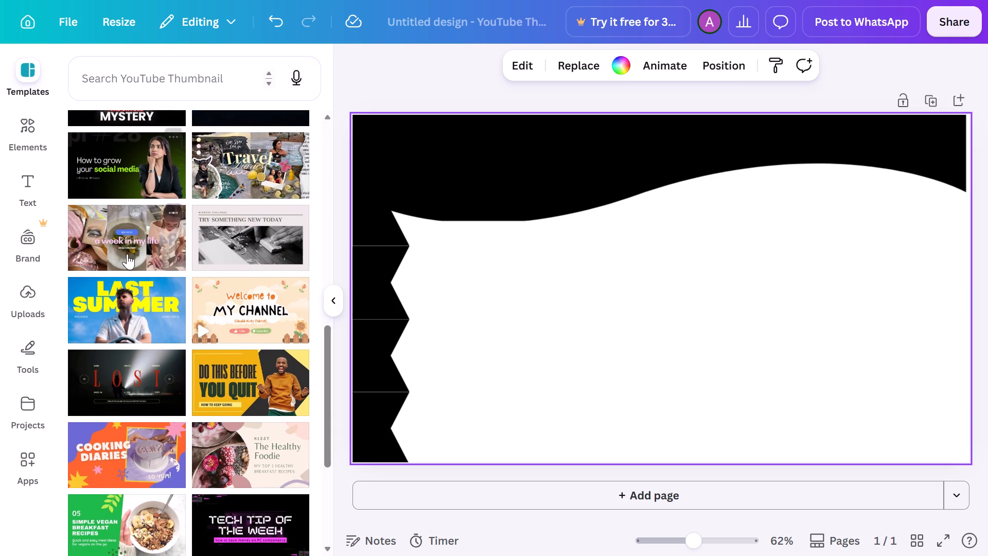
pyautogui.scroll(-1, 127, 254)
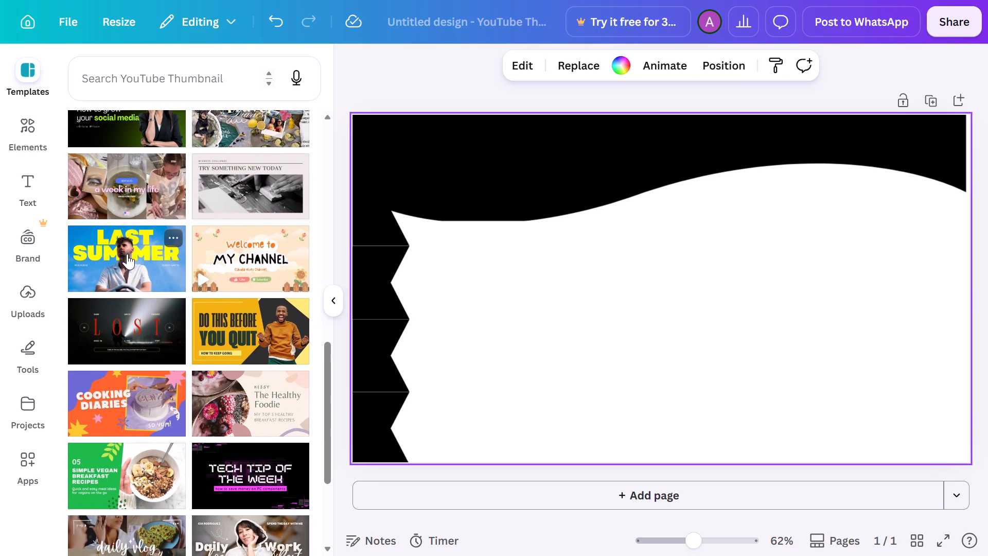
pyautogui.scroll(-1, 127, 254)
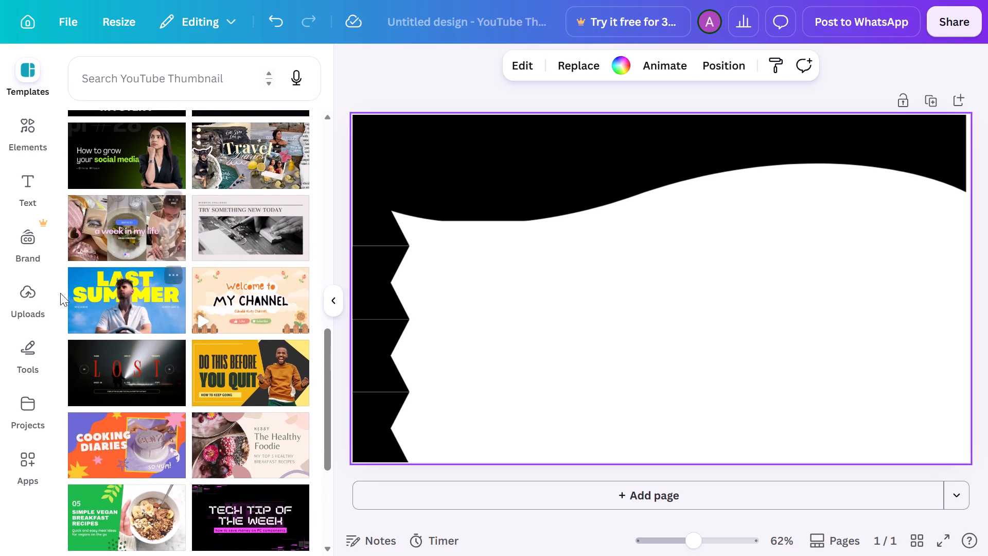
pyautogui.click(27, 243)
pyautogui.click(27, 190)
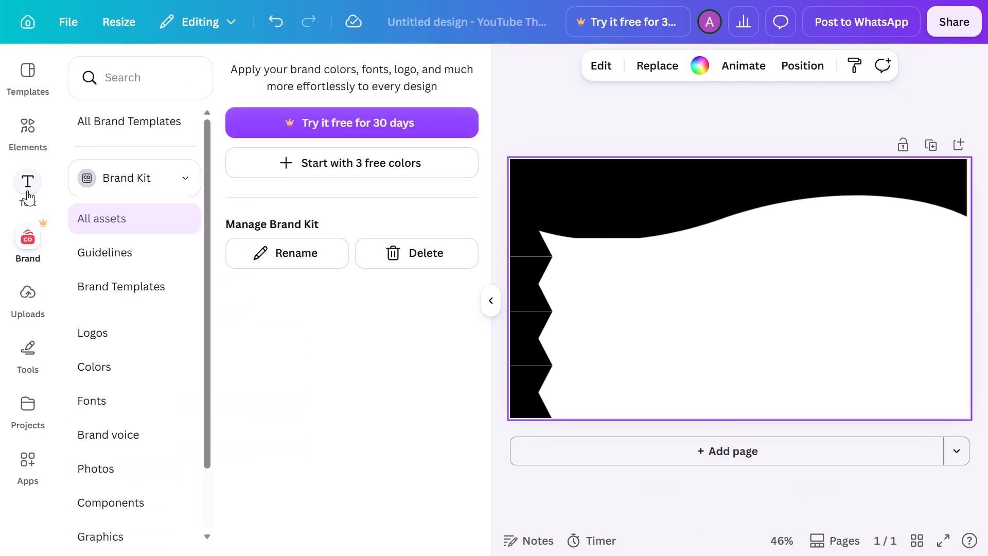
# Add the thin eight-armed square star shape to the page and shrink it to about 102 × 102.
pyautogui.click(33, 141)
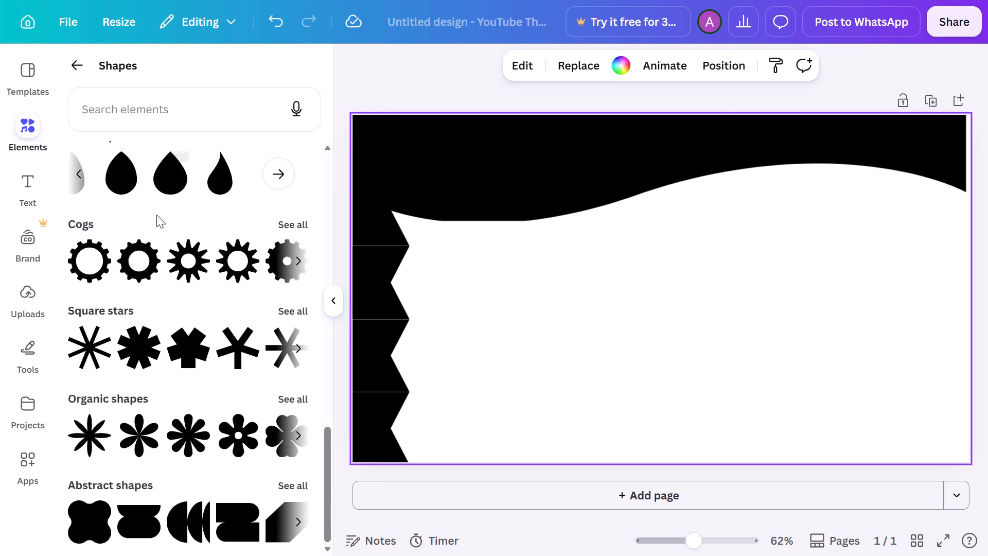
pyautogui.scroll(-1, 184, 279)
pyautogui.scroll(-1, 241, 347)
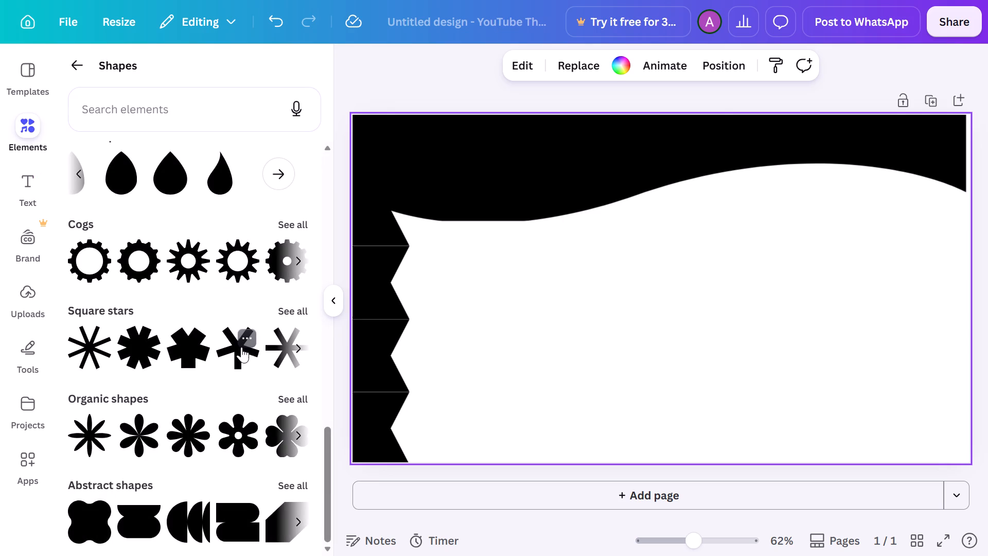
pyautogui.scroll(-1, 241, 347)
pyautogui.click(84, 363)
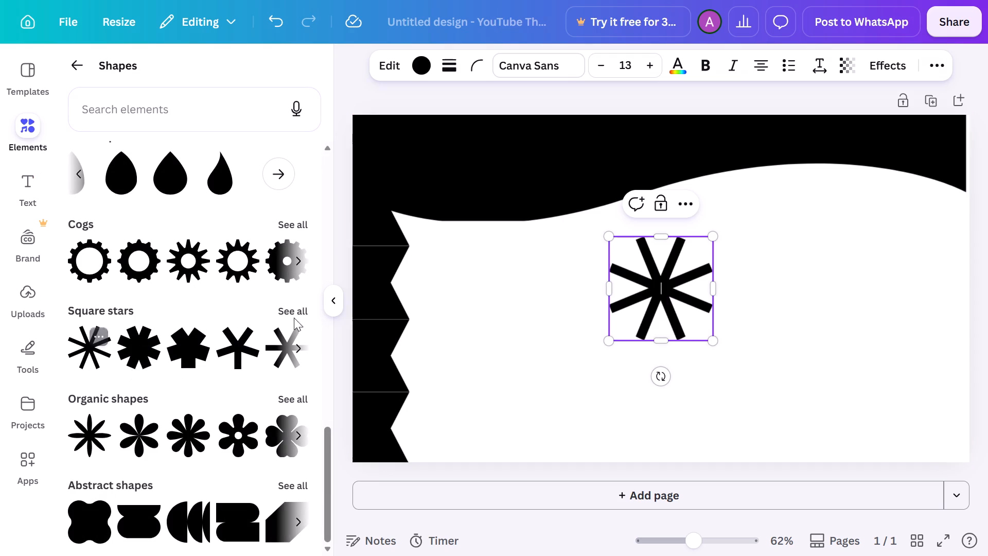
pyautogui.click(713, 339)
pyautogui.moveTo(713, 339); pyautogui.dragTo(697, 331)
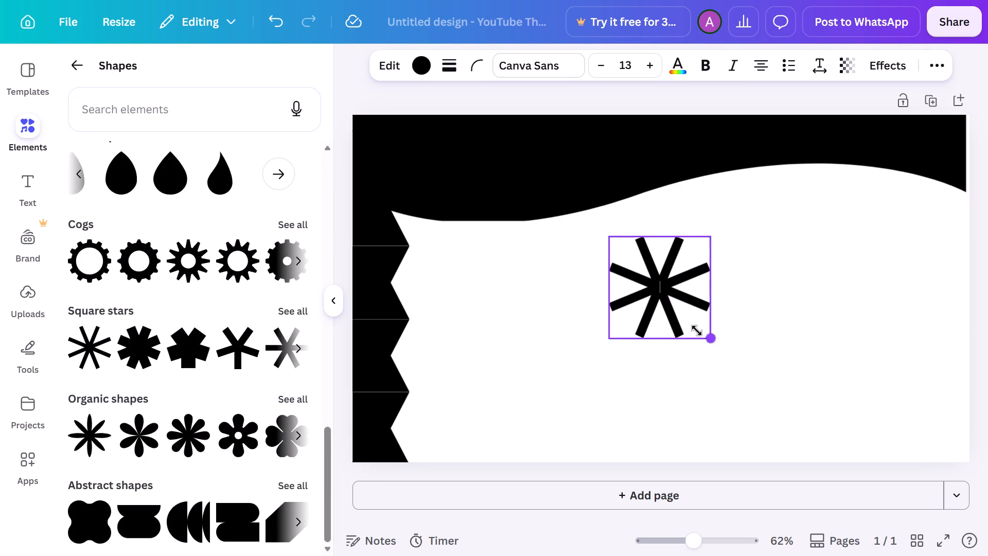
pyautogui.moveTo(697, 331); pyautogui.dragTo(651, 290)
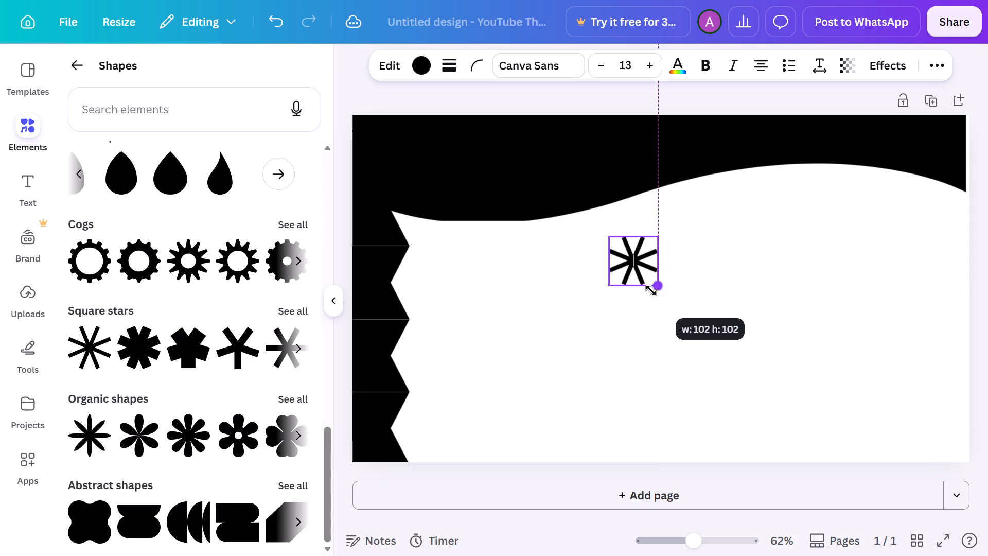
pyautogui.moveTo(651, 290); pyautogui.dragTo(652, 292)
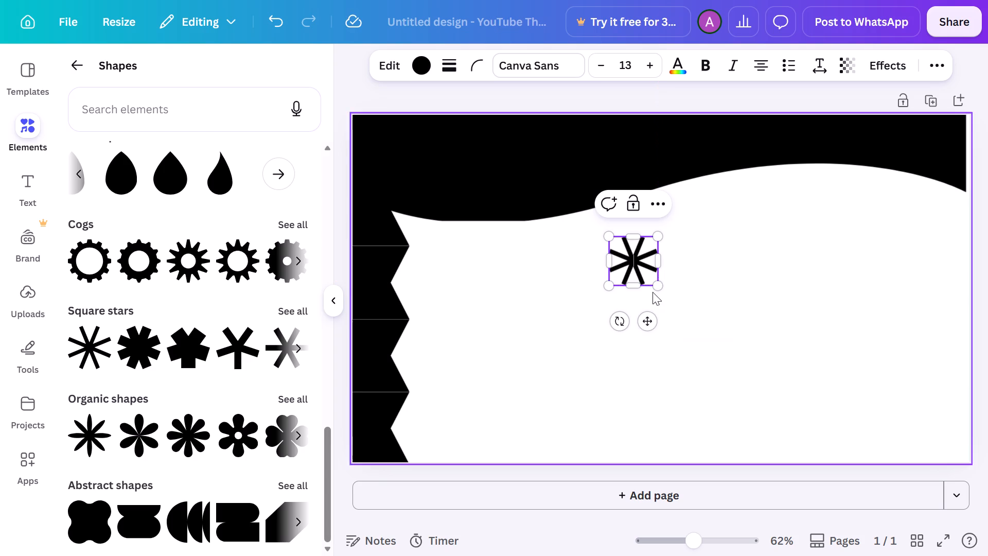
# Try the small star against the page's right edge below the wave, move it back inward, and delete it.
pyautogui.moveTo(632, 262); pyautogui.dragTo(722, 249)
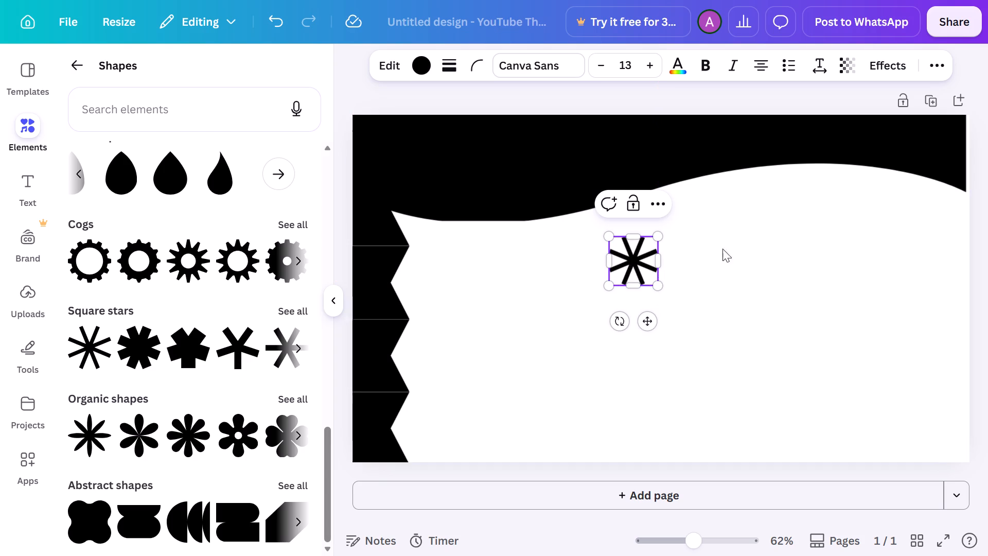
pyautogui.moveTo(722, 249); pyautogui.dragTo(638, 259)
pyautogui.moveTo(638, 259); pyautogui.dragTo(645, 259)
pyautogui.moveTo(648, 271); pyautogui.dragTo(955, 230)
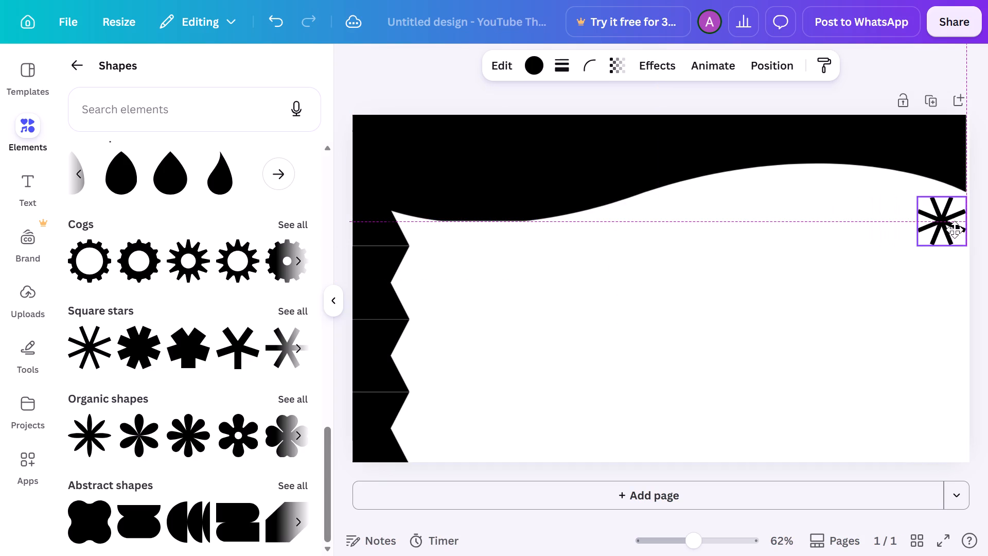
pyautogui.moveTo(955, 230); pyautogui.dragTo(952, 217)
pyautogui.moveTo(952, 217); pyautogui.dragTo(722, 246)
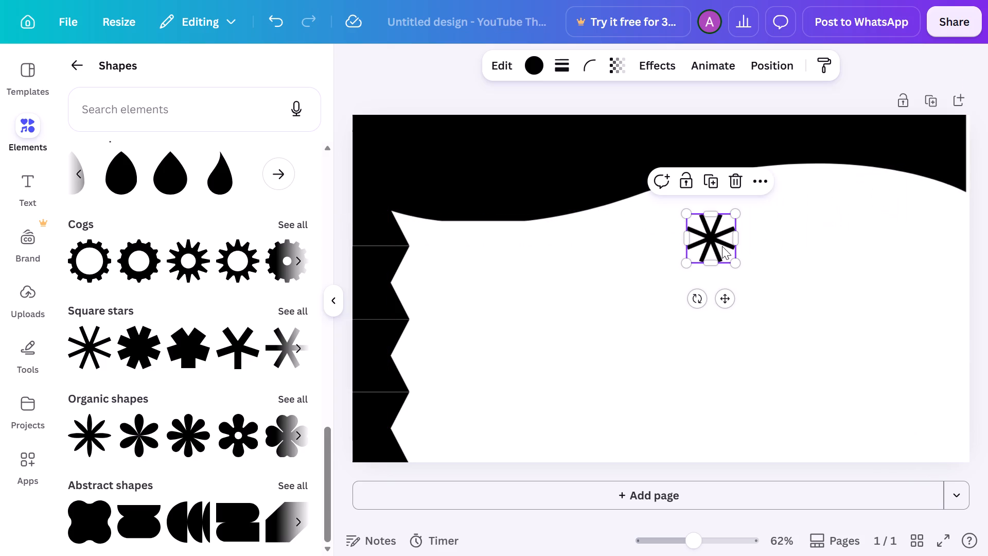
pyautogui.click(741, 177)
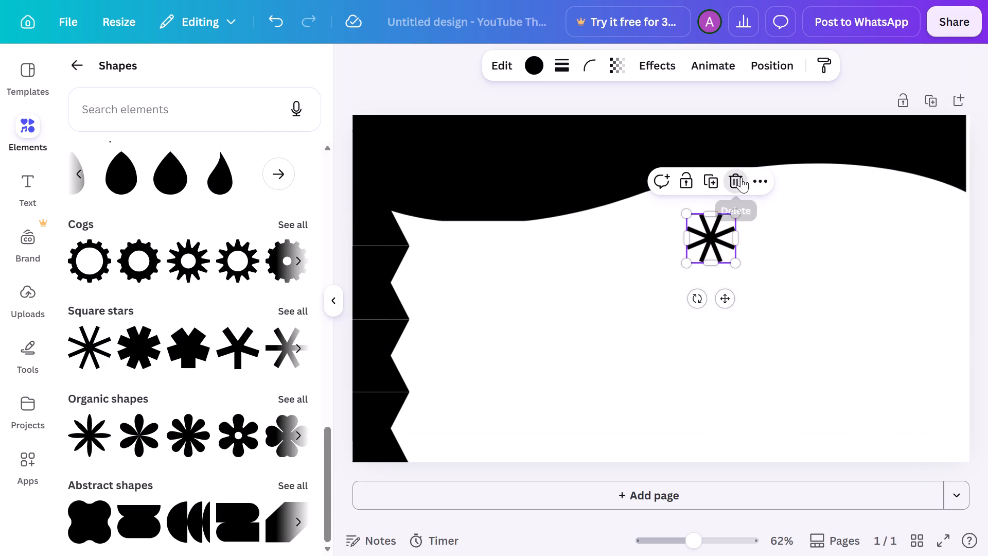
# Add a pointed banner, rotate it a quarter turn to point left, and place it near the page's right edge under the wave.
pyautogui.scroll(2, 146, 363)
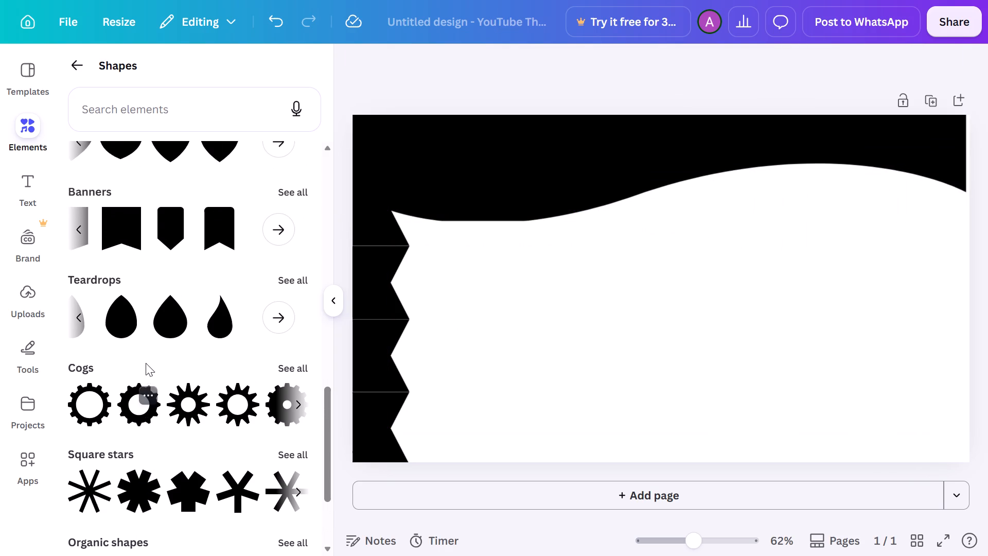
pyautogui.scroll(1, 146, 363)
pyautogui.click(168, 250)
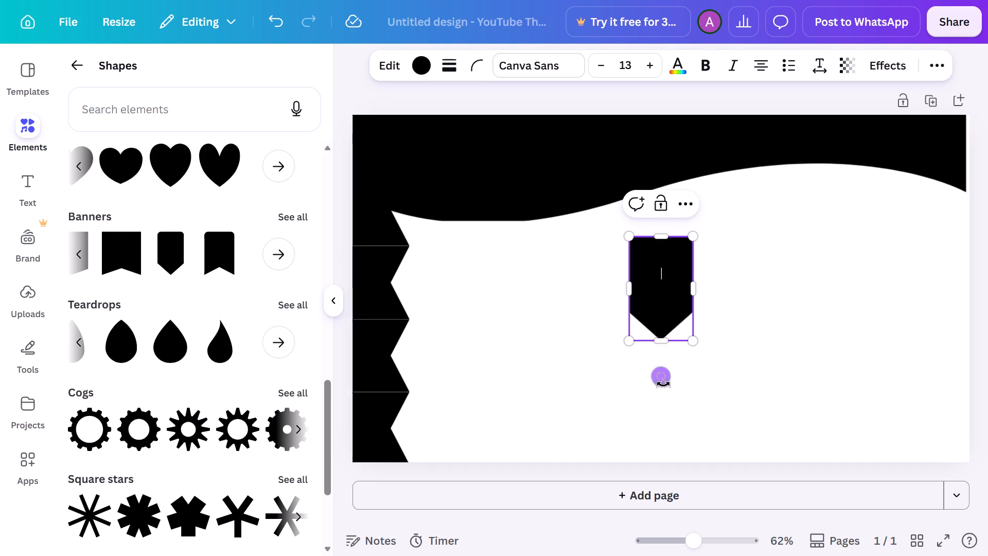
pyautogui.moveTo(661, 381); pyautogui.dragTo(573, 288)
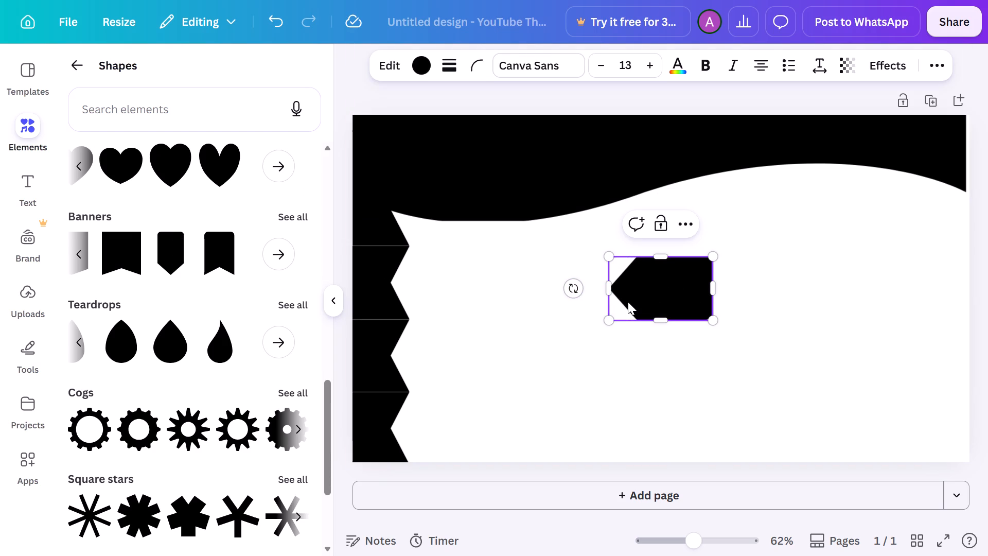
pyautogui.moveTo(628, 302); pyautogui.dragTo(884, 236)
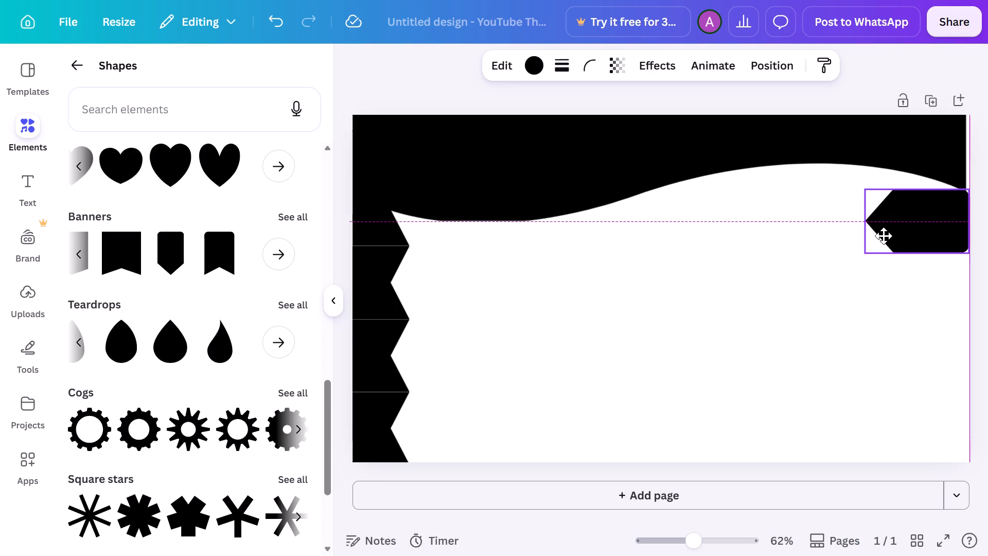
pyautogui.moveTo(884, 236); pyautogui.dragTo(878, 211)
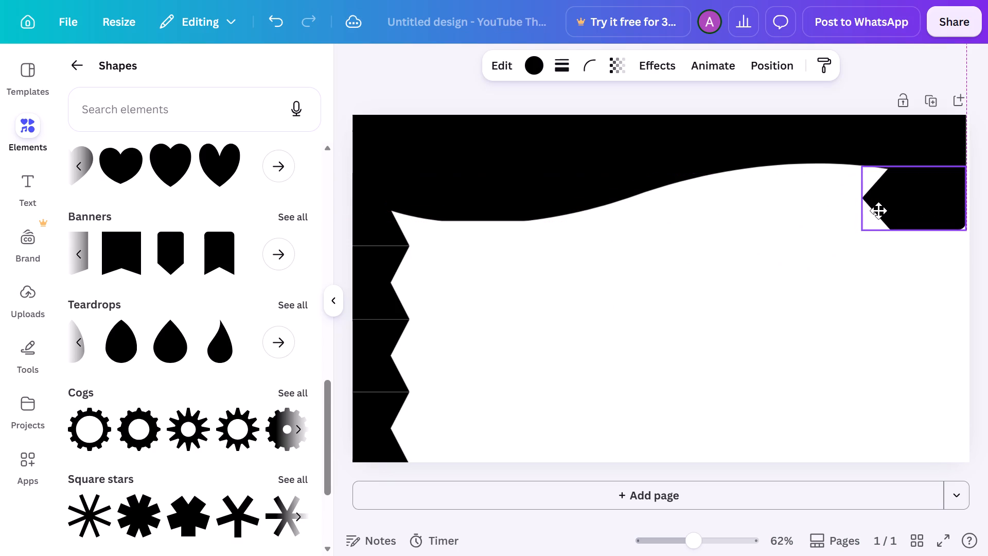
pyautogui.moveTo(878, 211); pyautogui.dragTo(878, 210)
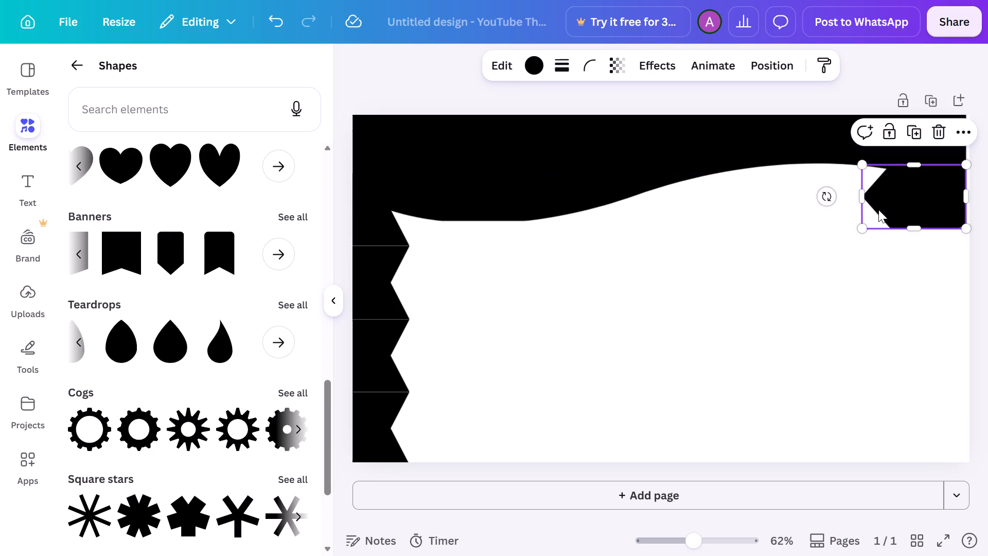
pyautogui.click(878, 210)
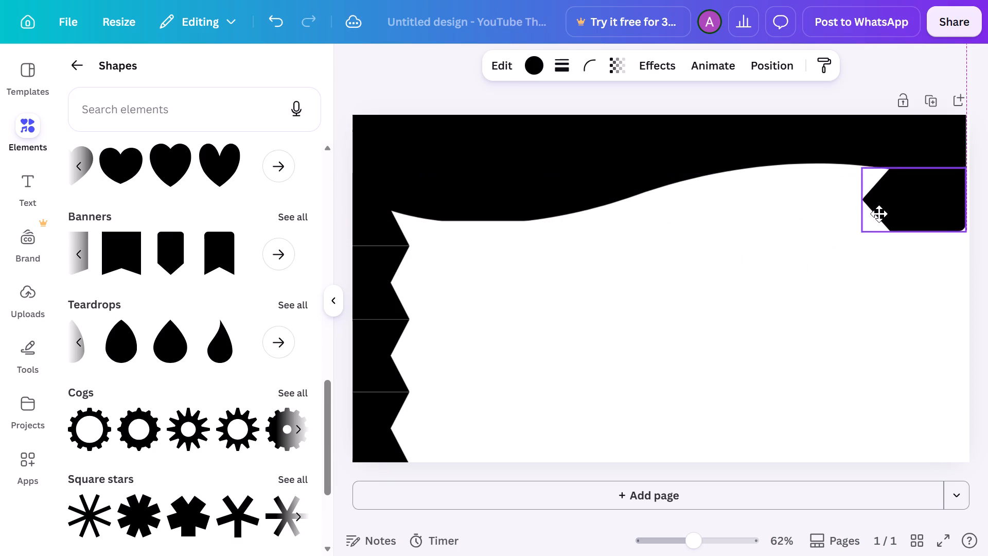
pyautogui.click(706, 269)
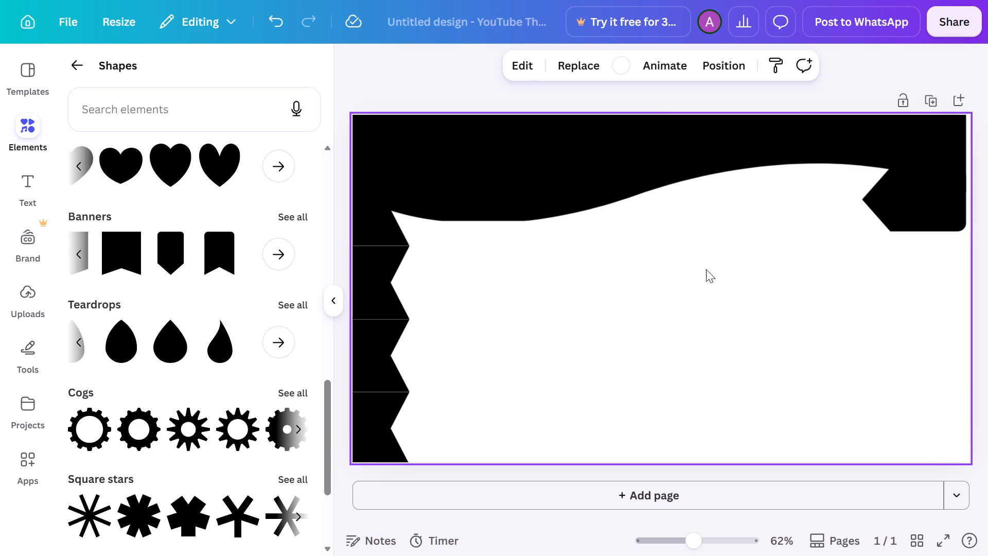
# Add a second left-pointing banner directly below the first, aligned with it along the page's right side.
pyautogui.click(175, 260)
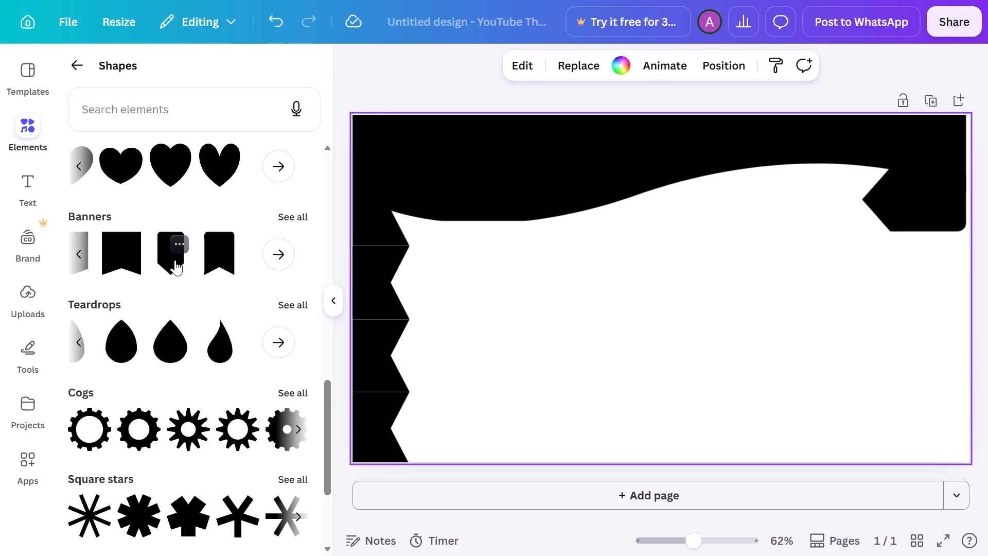
pyautogui.moveTo(661, 381); pyautogui.dragTo(591, 288)
pyautogui.moveTo(617, 307); pyautogui.dragTo(842, 291)
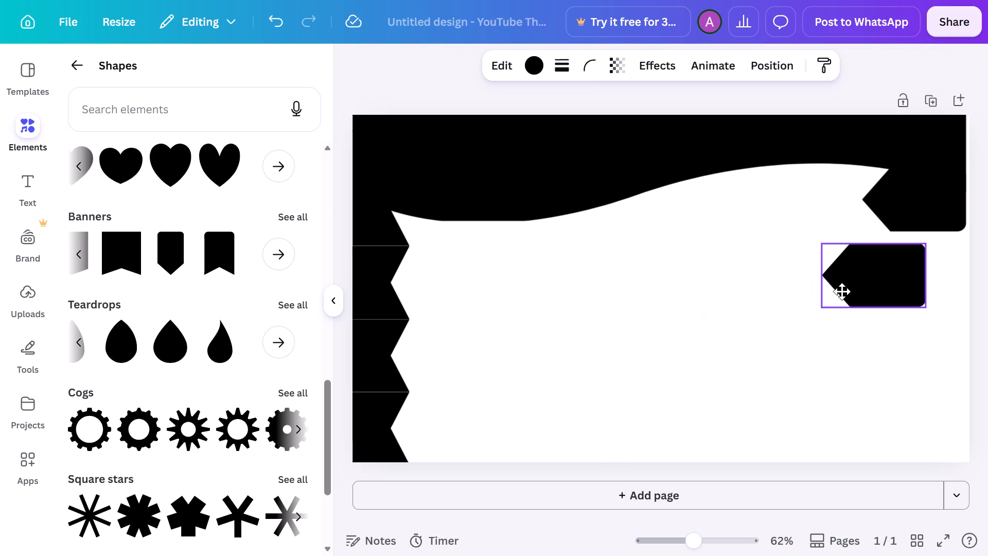
pyautogui.moveTo(842, 291); pyautogui.dragTo(872, 285)
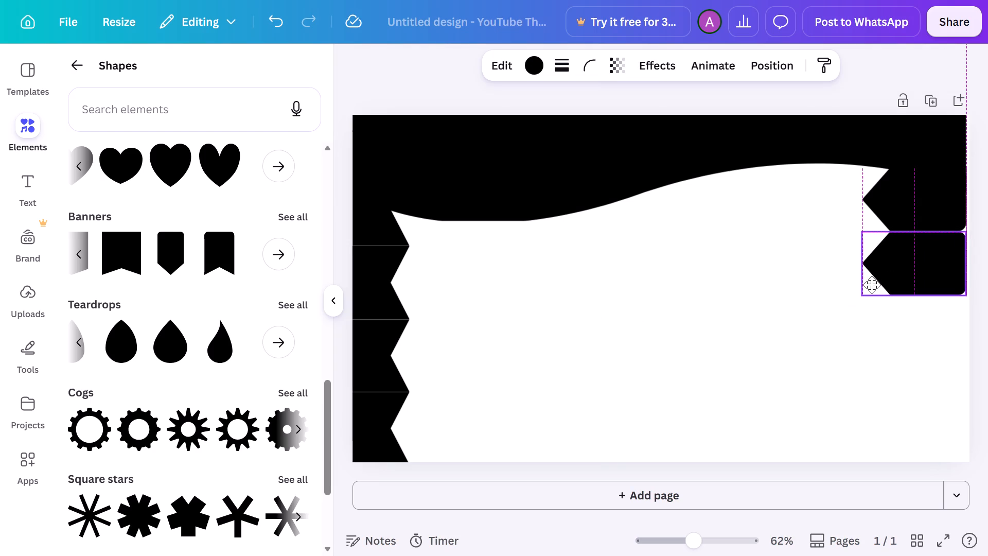
pyautogui.moveTo(872, 285); pyautogui.dragTo(869, 283)
pyautogui.click(742, 289)
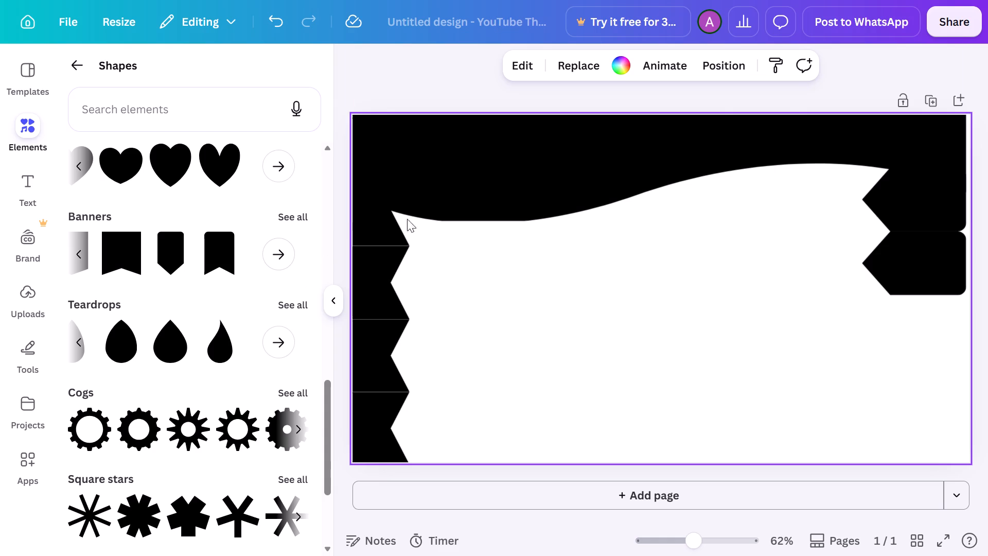
# Stretch both left-pointing banners outward past the page's right edge so they cover the gap and rounded corners.
pyautogui.click(952, 197)
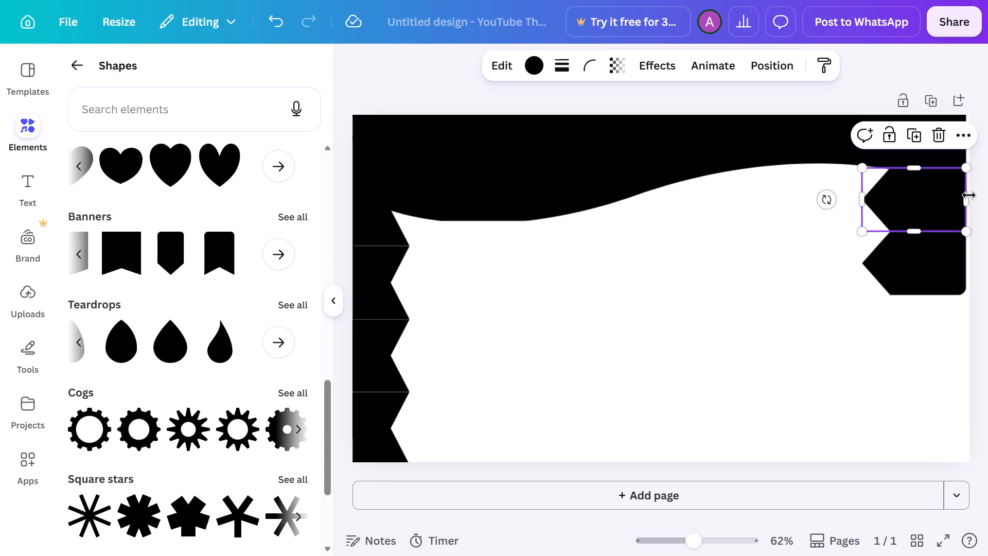
pyautogui.moveTo(968, 196); pyautogui.dragTo(986, 198)
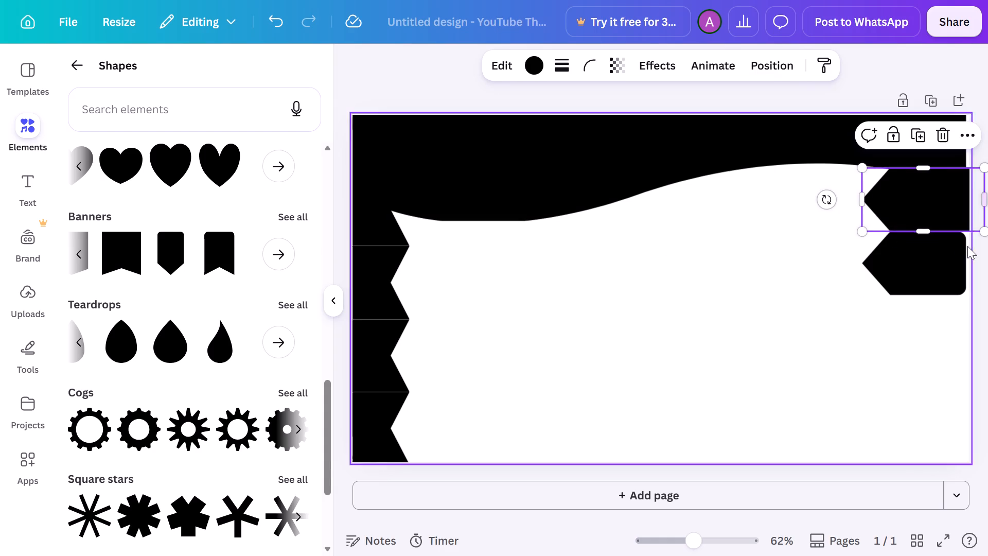
pyautogui.click(946, 253)
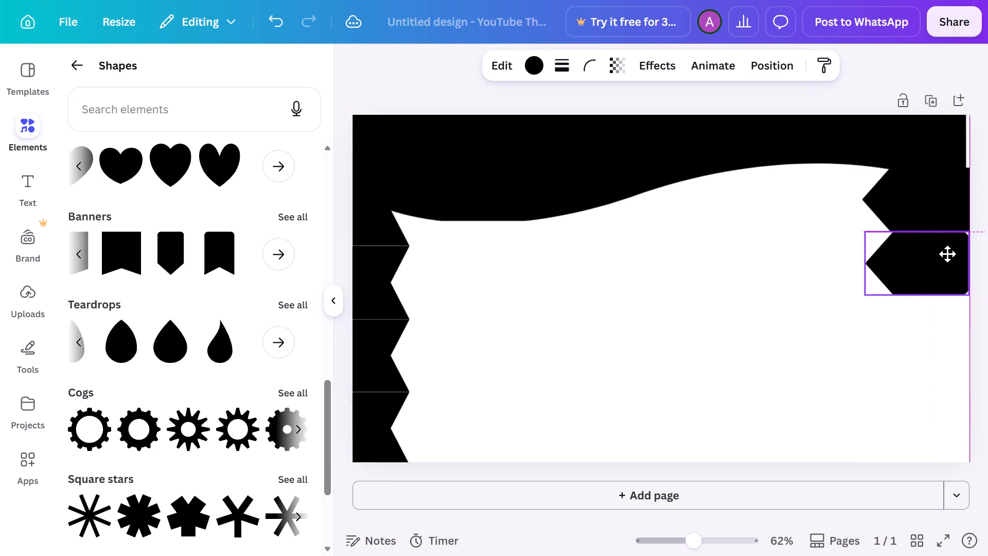
pyautogui.moveTo(969, 254); pyautogui.dragTo(982, 254)
pyautogui.click(753, 300)
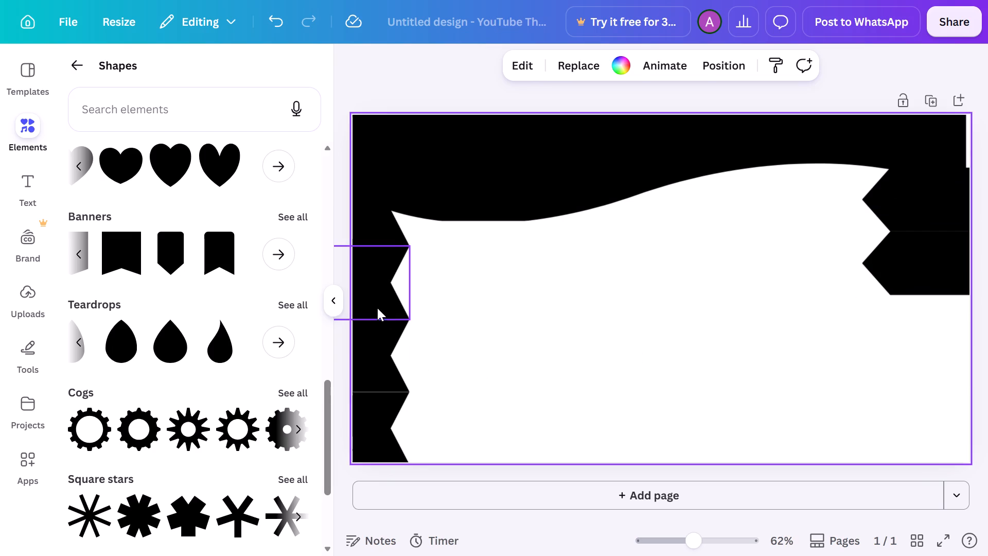
# Add a third pointed banner, rotate it a quarter turn to point left, lengthen it, and stack it below the two along the page's right edge.
pyautogui.click(166, 262)
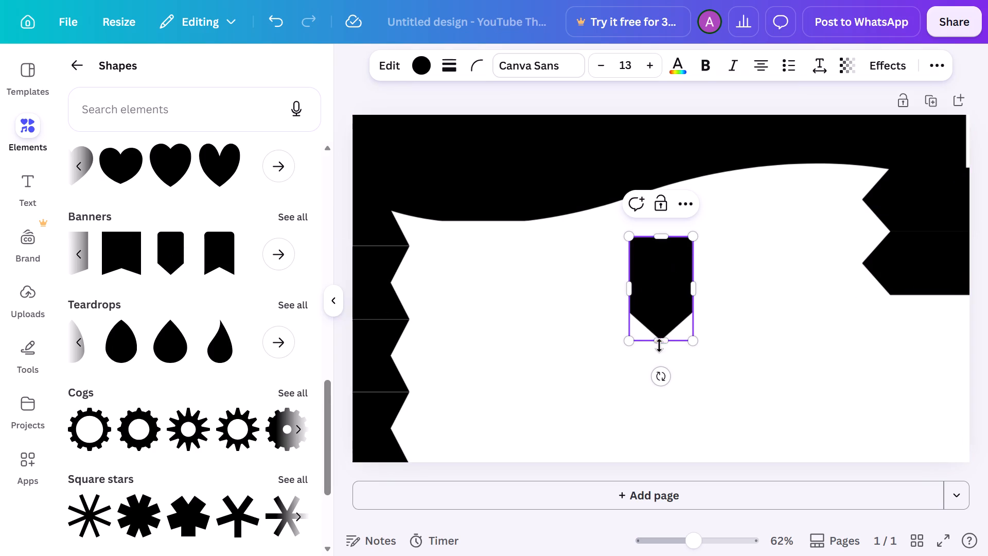
pyautogui.moveTo(658, 379); pyautogui.dragTo(549, 279)
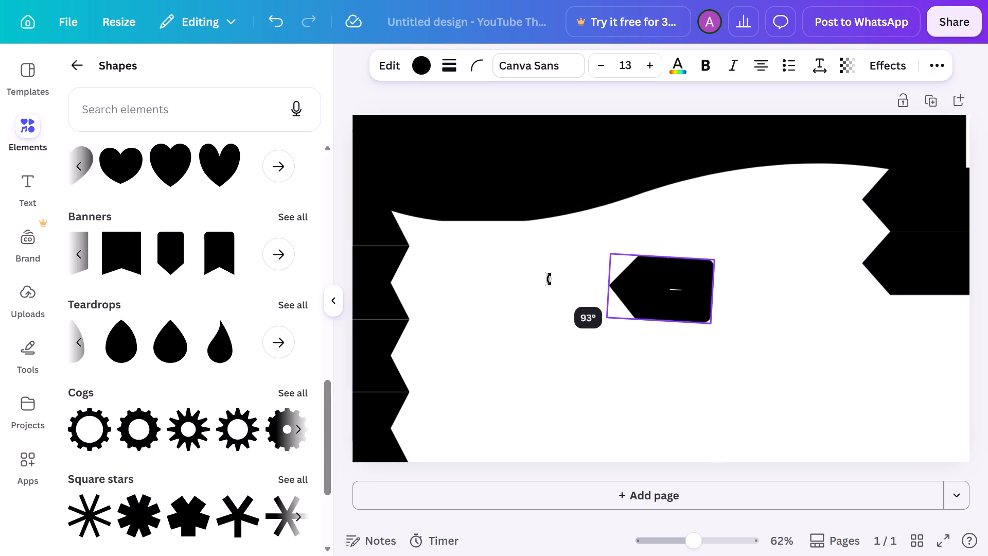
pyautogui.moveTo(549, 279); pyautogui.dragTo(550, 284)
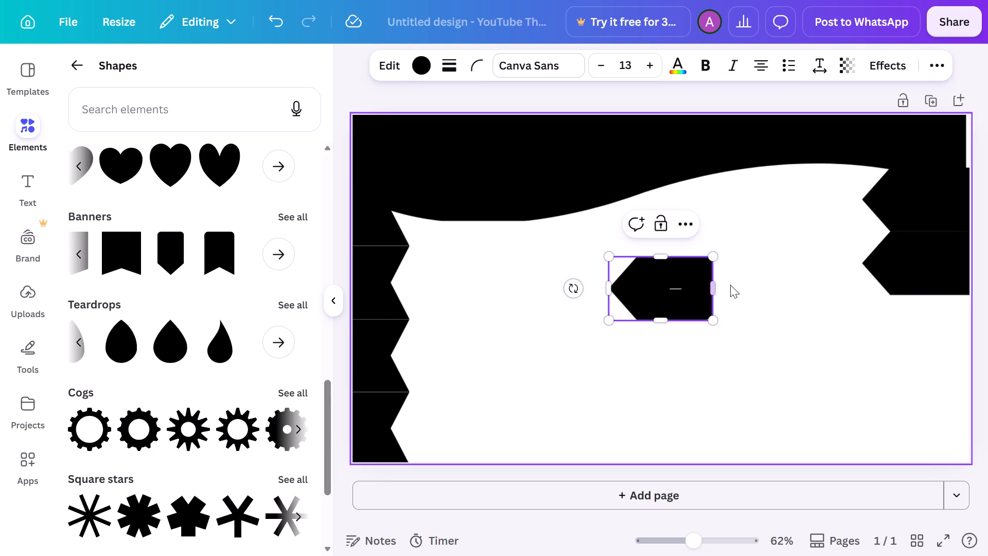
pyautogui.moveTo(715, 286); pyautogui.dragTo(760, 281)
pyautogui.moveTo(684, 289); pyautogui.dragTo(937, 322)
pyautogui.click(736, 331)
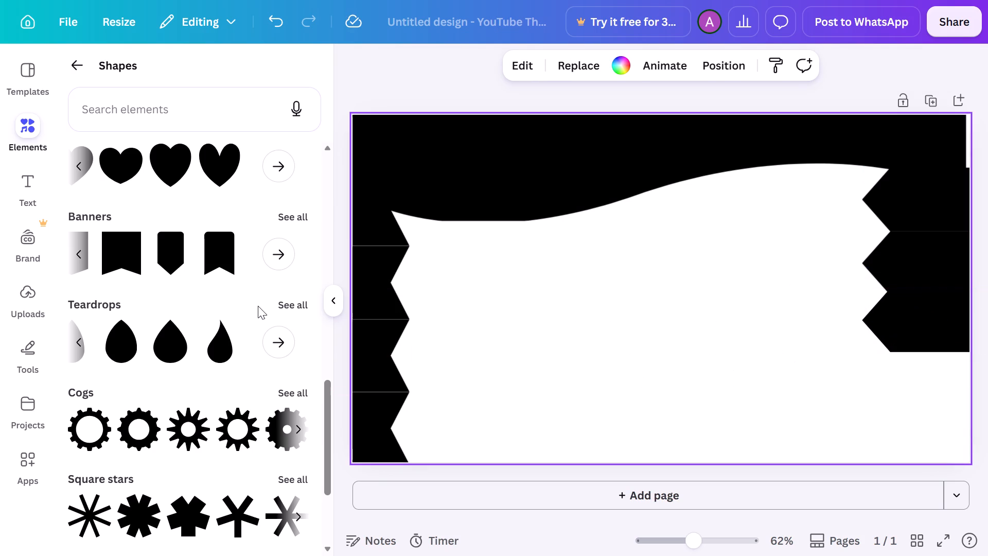
# Add a fourth left-pointing banner, lengthened past the page's right edge and aligned directly below the third.
pyautogui.click(158, 264)
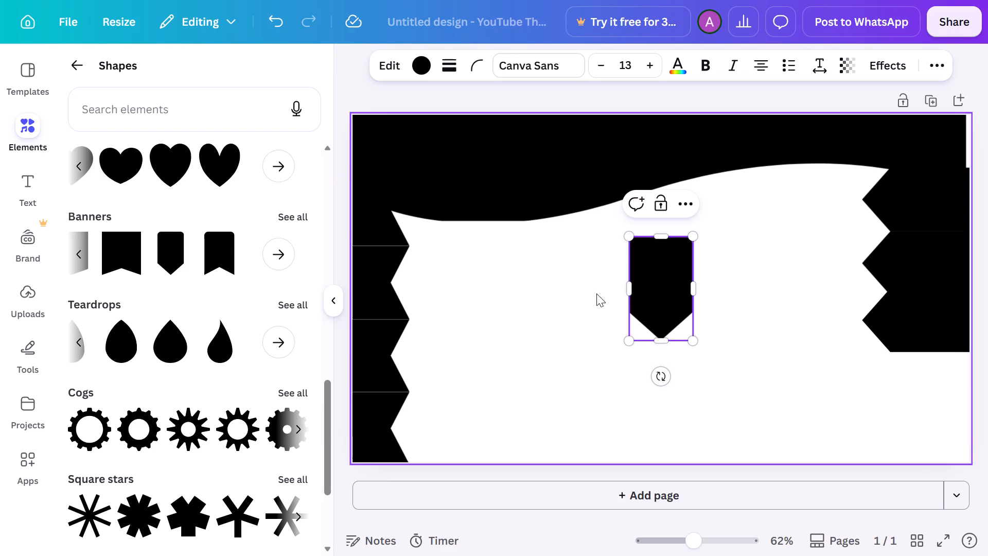
pyautogui.moveTo(659, 375); pyautogui.dragTo(571, 272)
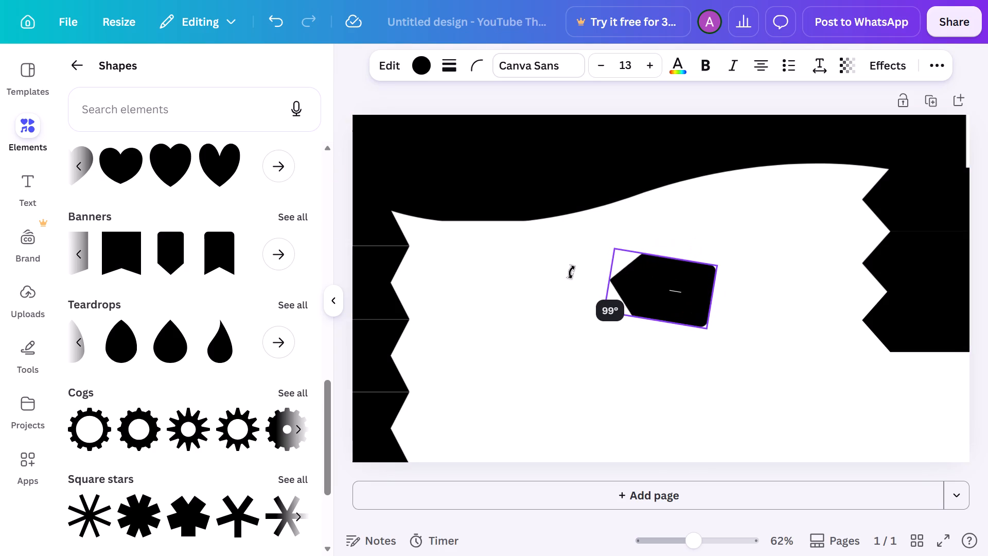
pyautogui.moveTo(571, 272); pyautogui.dragTo(574, 284)
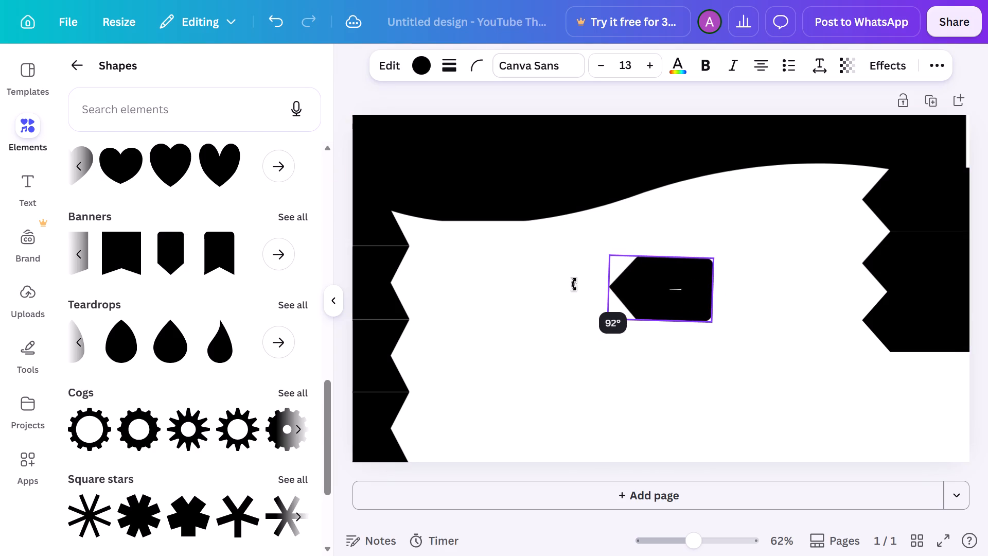
pyautogui.moveTo(574, 284); pyautogui.dragTo(575, 287)
pyautogui.moveTo(714, 290); pyautogui.dragTo(739, 281)
pyautogui.moveTo(629, 300); pyautogui.dragTo(893, 369)
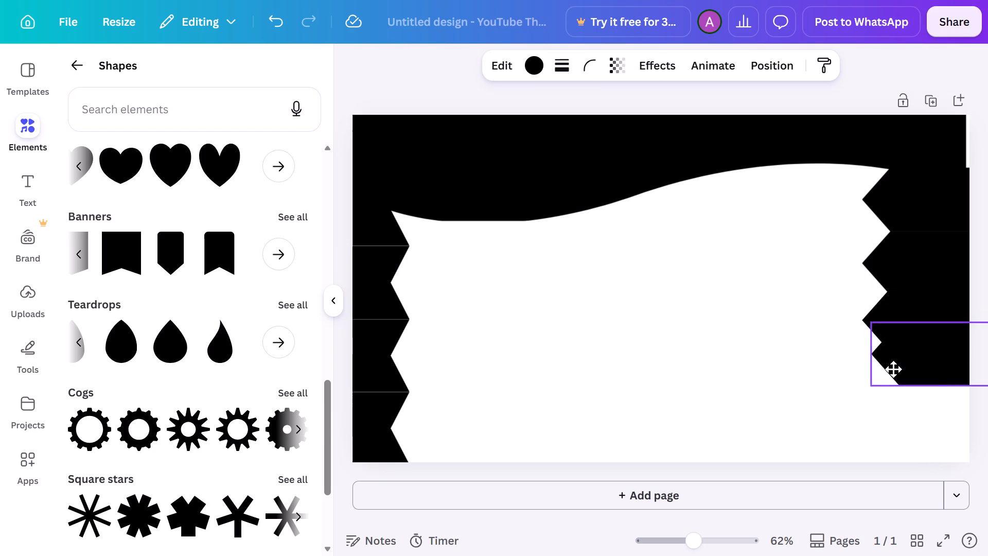
pyautogui.moveTo(893, 369); pyautogui.dragTo(883, 389)
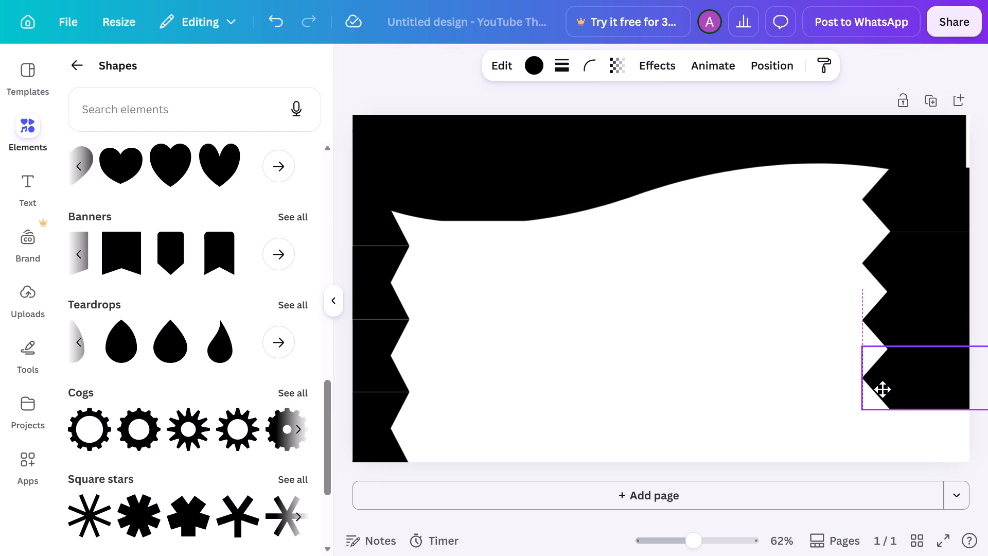
pyautogui.moveTo(883, 389); pyautogui.dragTo(882, 394)
pyautogui.click(744, 369)
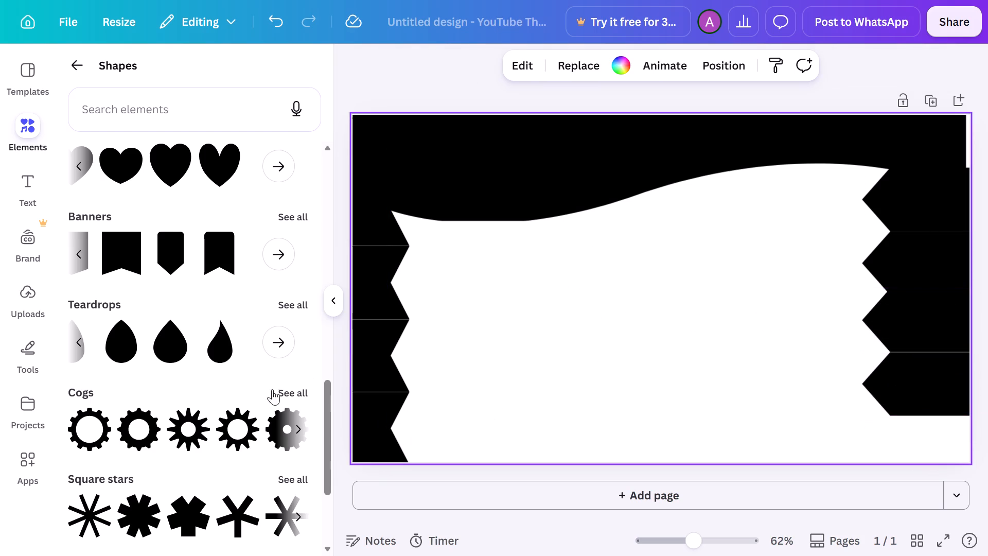
# Add a fifth left-pointing banner, lengthened and aligned below the fourth so the stack reaches the page's bottom-right corner.
pyautogui.click(170, 257)
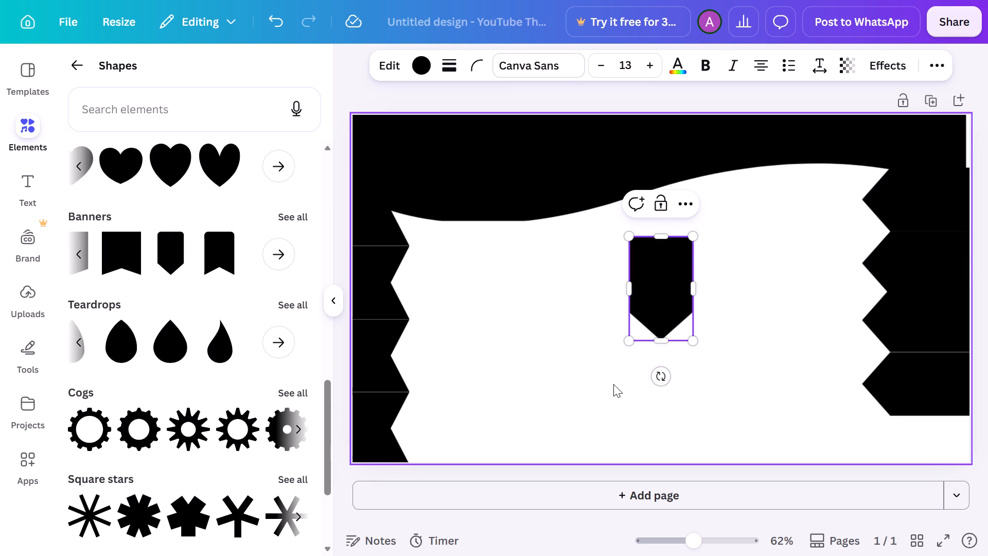
pyautogui.moveTo(660, 378); pyautogui.dragTo(568, 296)
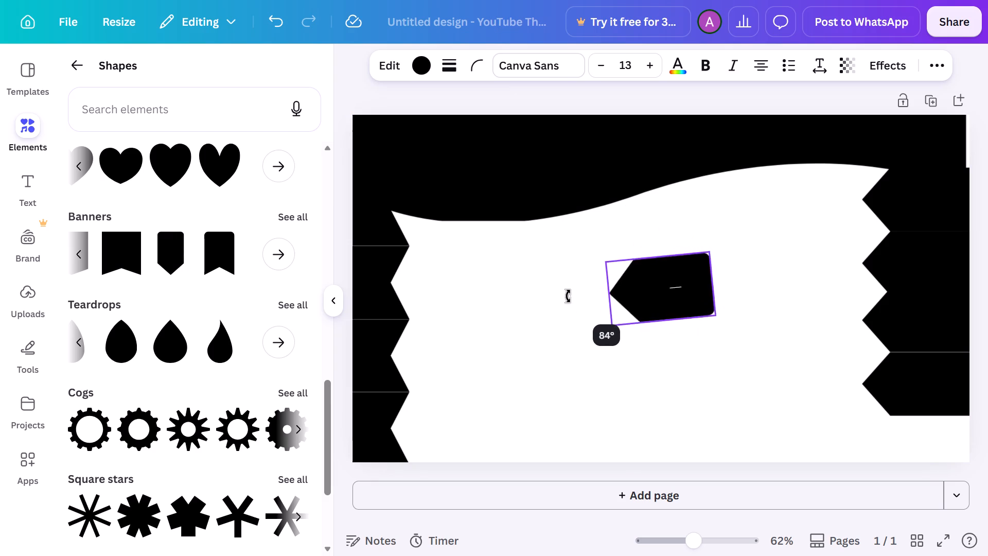
pyautogui.moveTo(568, 296); pyautogui.dragTo(564, 288)
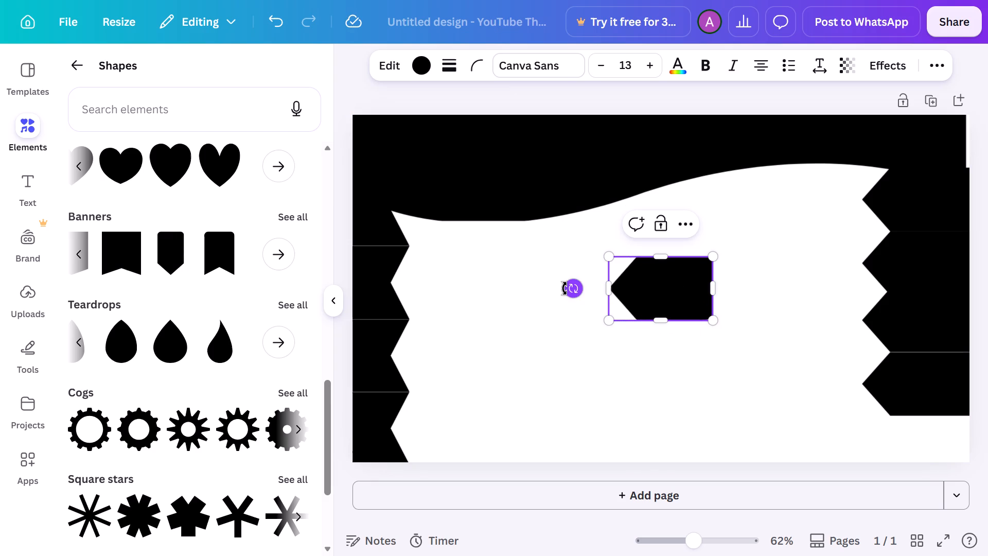
pyautogui.click(573, 288)
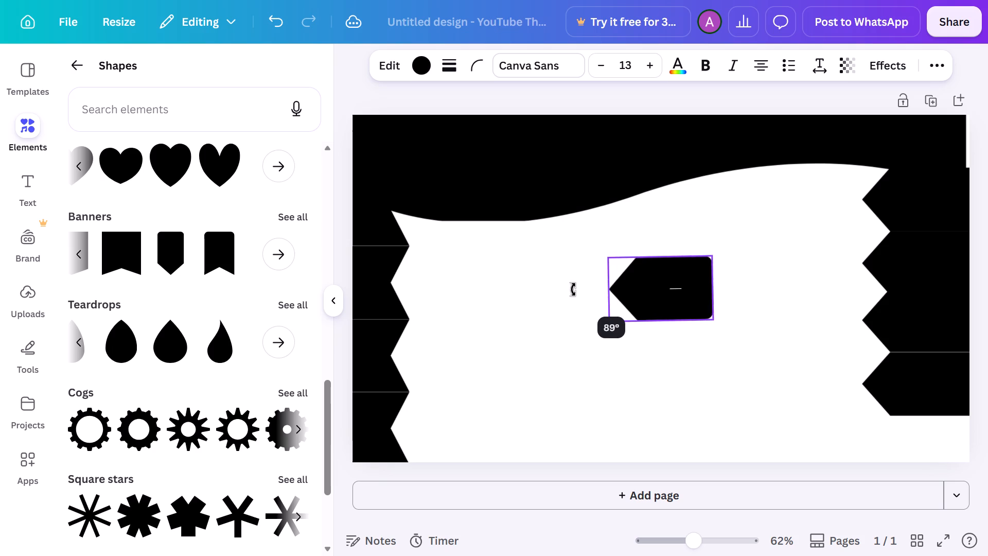
pyautogui.moveTo(712, 299); pyautogui.dragTo(729, 296)
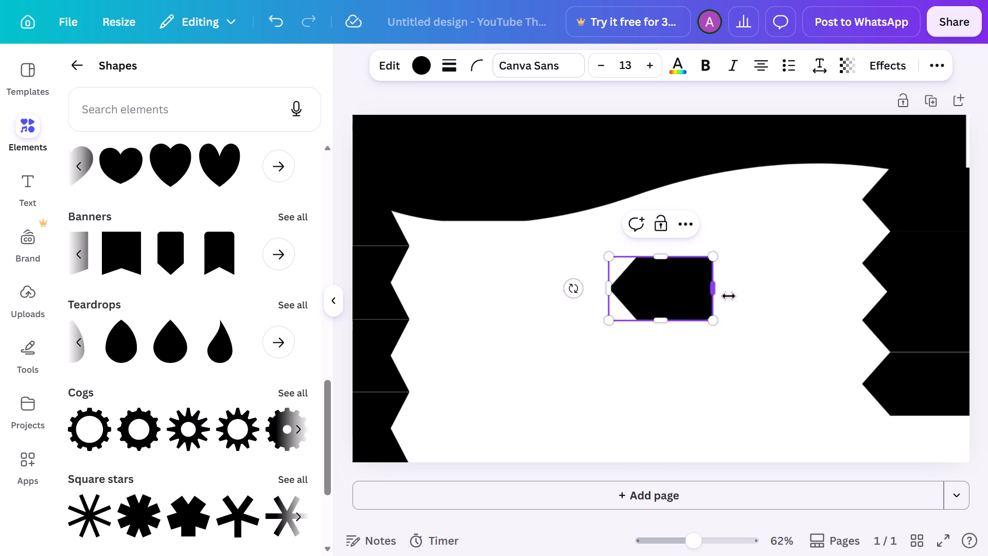
pyautogui.moveTo(729, 296); pyautogui.dragTo(761, 284)
pyautogui.moveTo(672, 303); pyautogui.dragTo(909, 442)
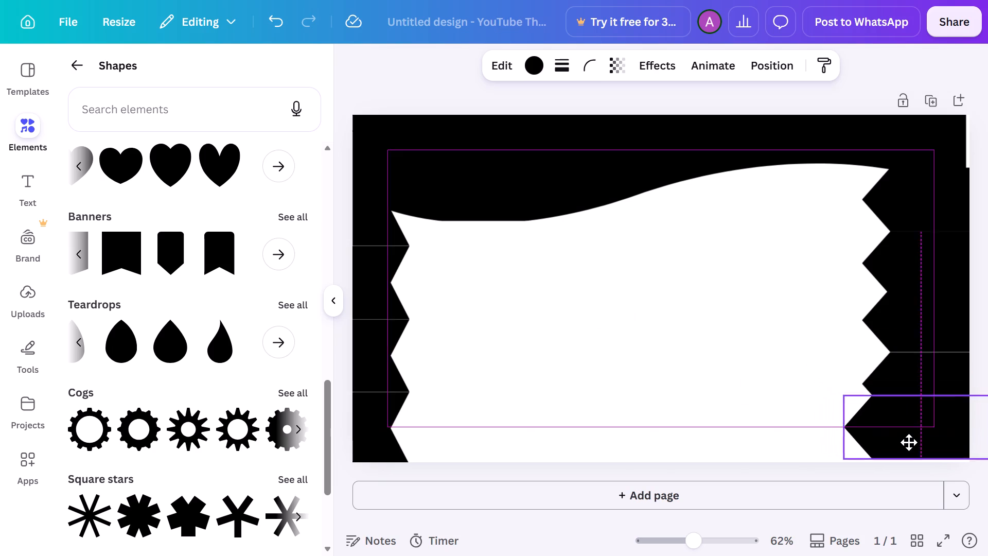
pyautogui.moveTo(909, 442); pyautogui.dragTo(927, 448)
pyautogui.moveTo(927, 448); pyautogui.dragTo(932, 462)
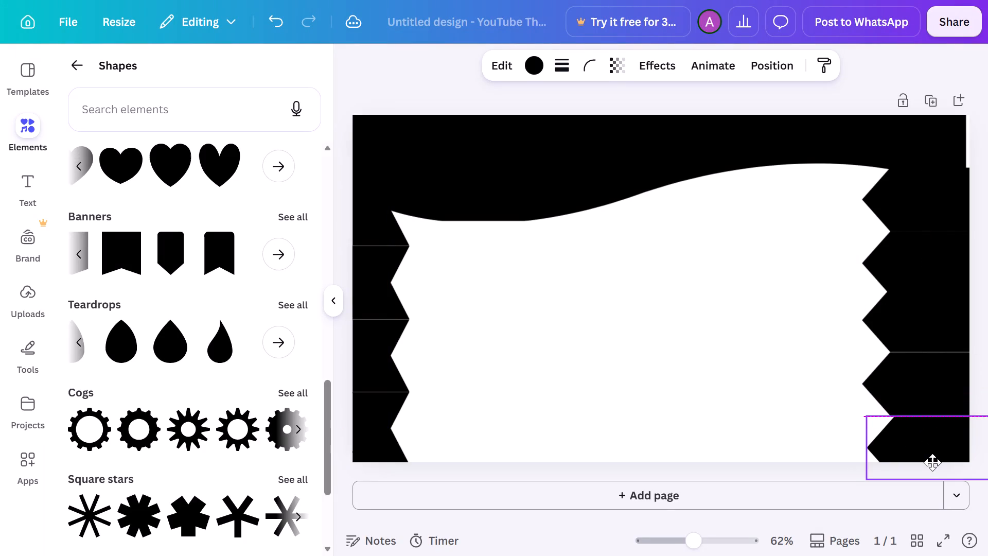
pyautogui.moveTo(932, 462); pyautogui.dragTo(926, 460)
pyautogui.click(725, 408)
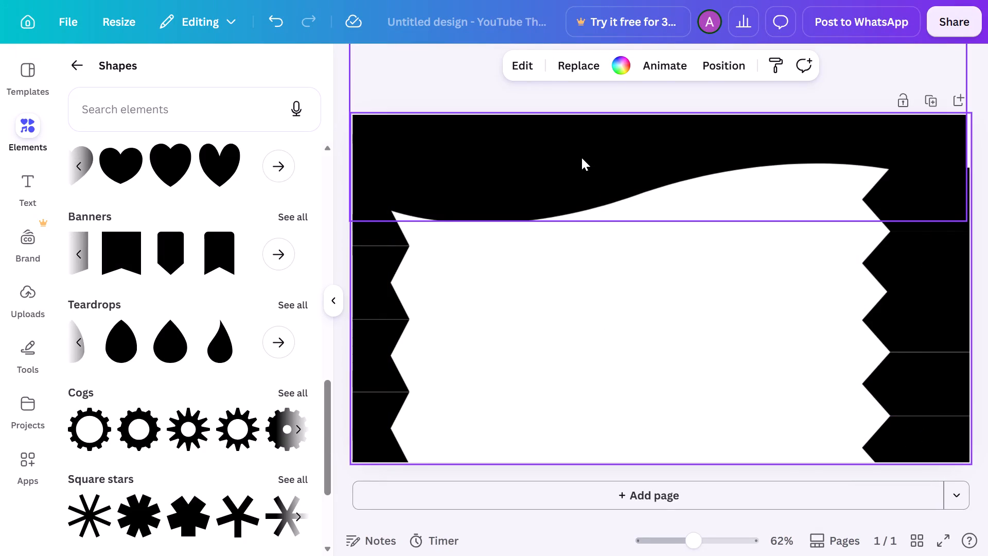
# Move the black wave slightly higher and line it up with the page's side edges, closing the gap at the top-right corner.
pyautogui.moveTo(581, 158); pyautogui.dragTo(573, 129)
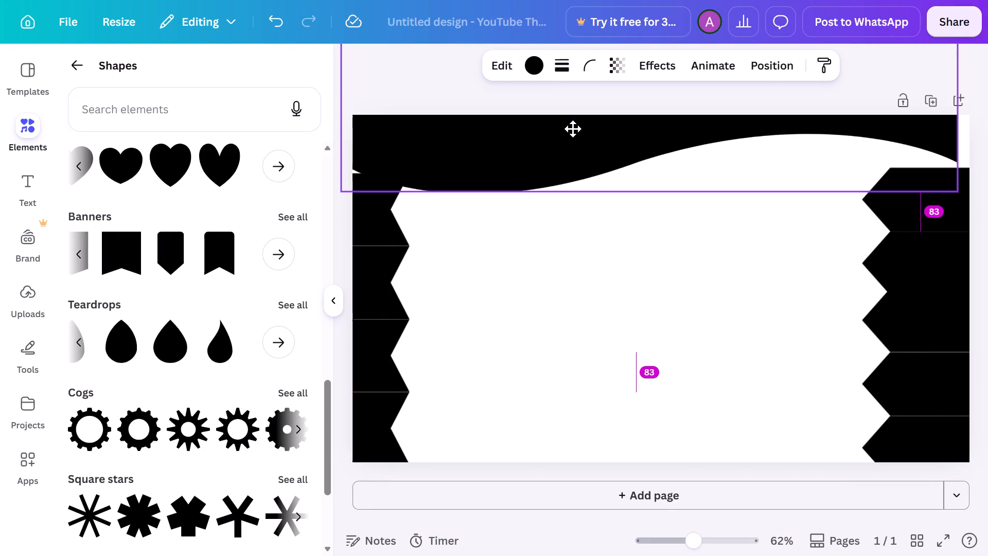
pyautogui.moveTo(573, 129); pyautogui.dragTo(582, 110)
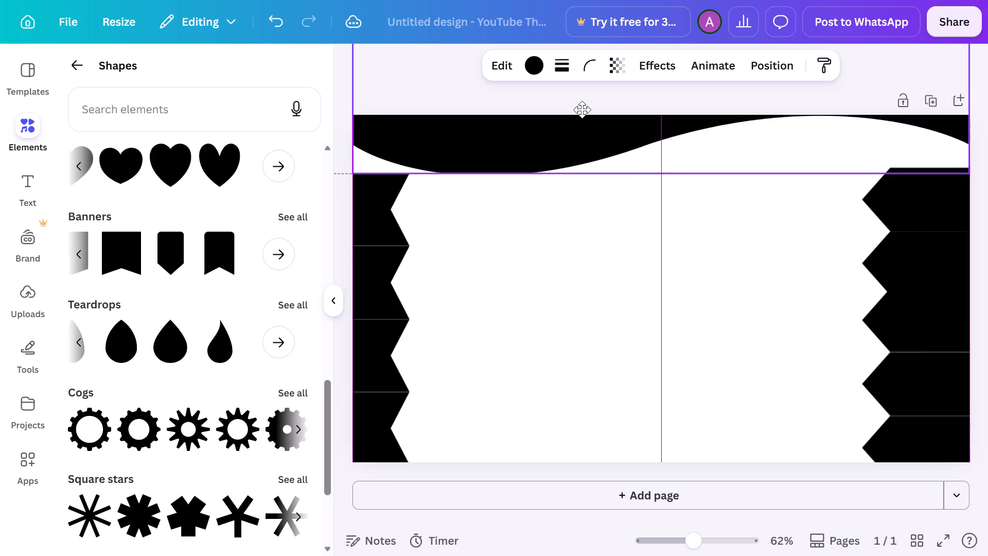
pyautogui.moveTo(582, 110); pyautogui.dragTo(583, 130)
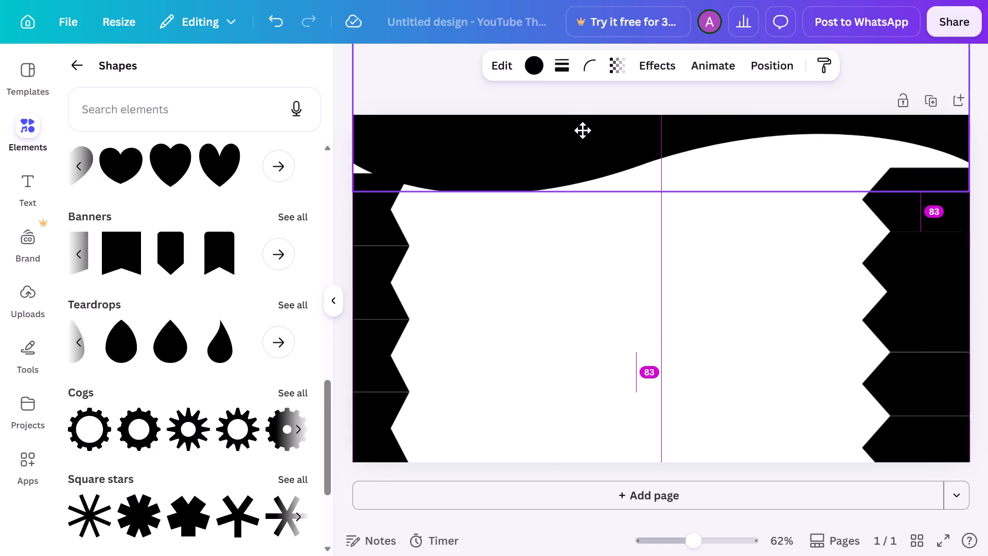
pyautogui.moveTo(583, 130); pyautogui.dragTo(585, 140)
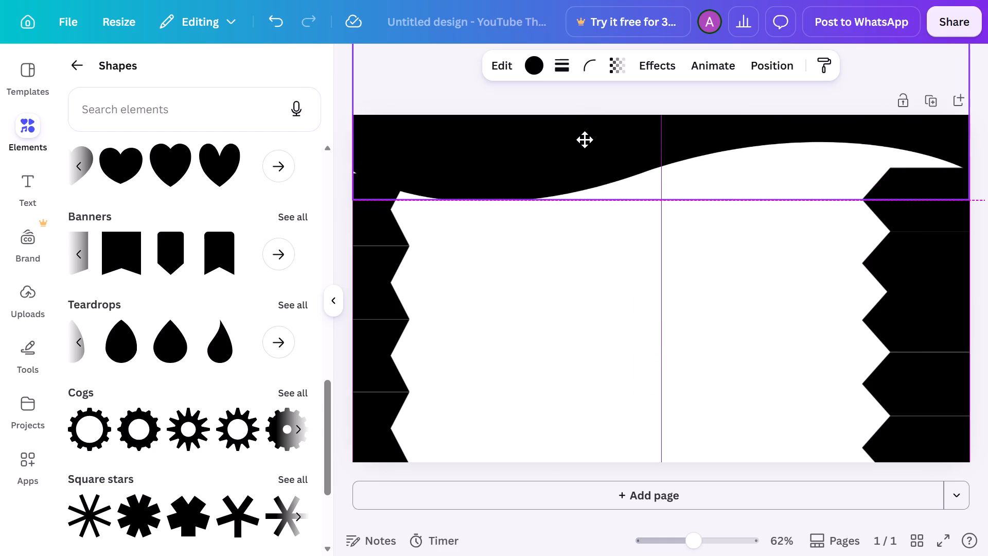
pyautogui.moveTo(585, 140); pyautogui.dragTo(586, 137)
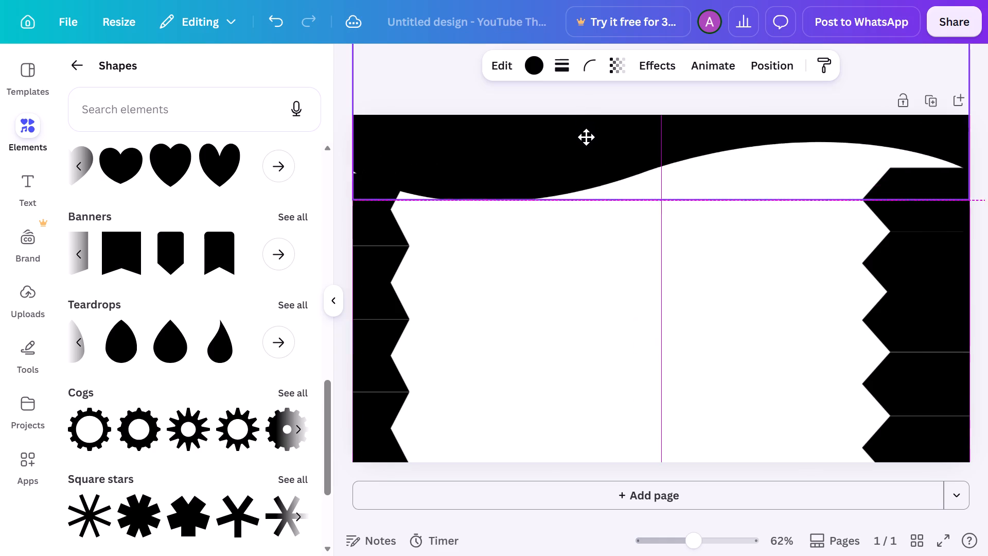
pyautogui.moveTo(586, 137); pyautogui.dragTo(599, 121)
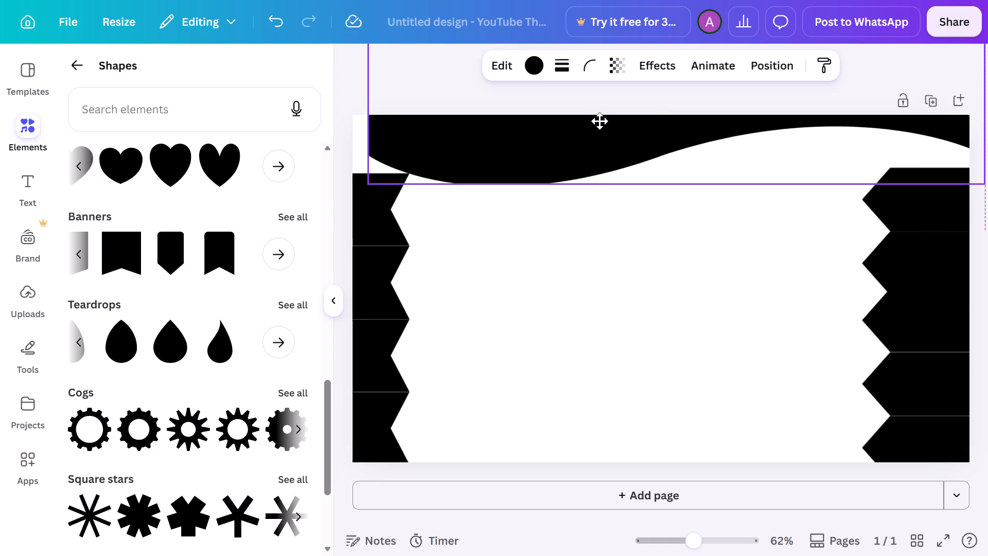
pyautogui.moveTo(599, 121); pyautogui.dragTo(591, 137)
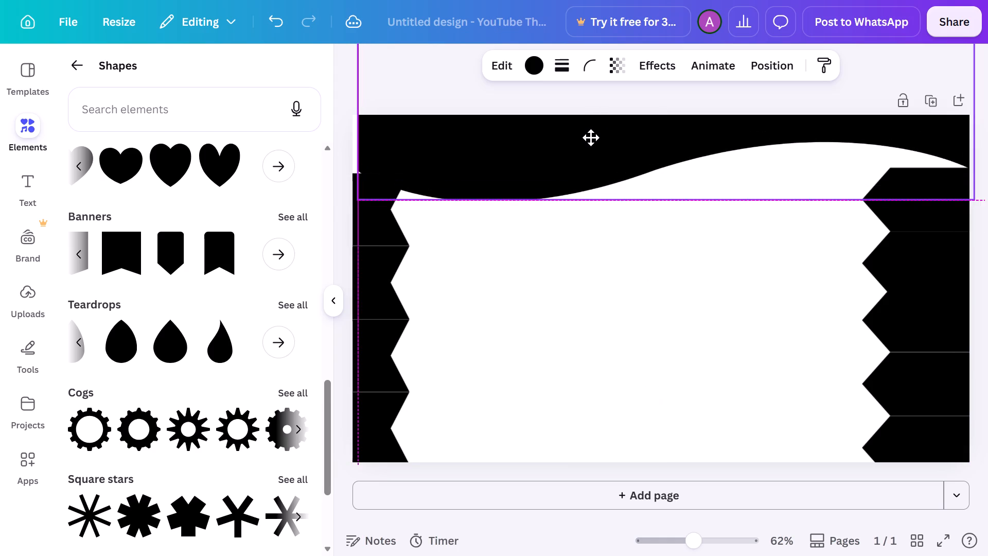
pyautogui.moveTo(591, 137); pyautogui.dragTo(587, 142)
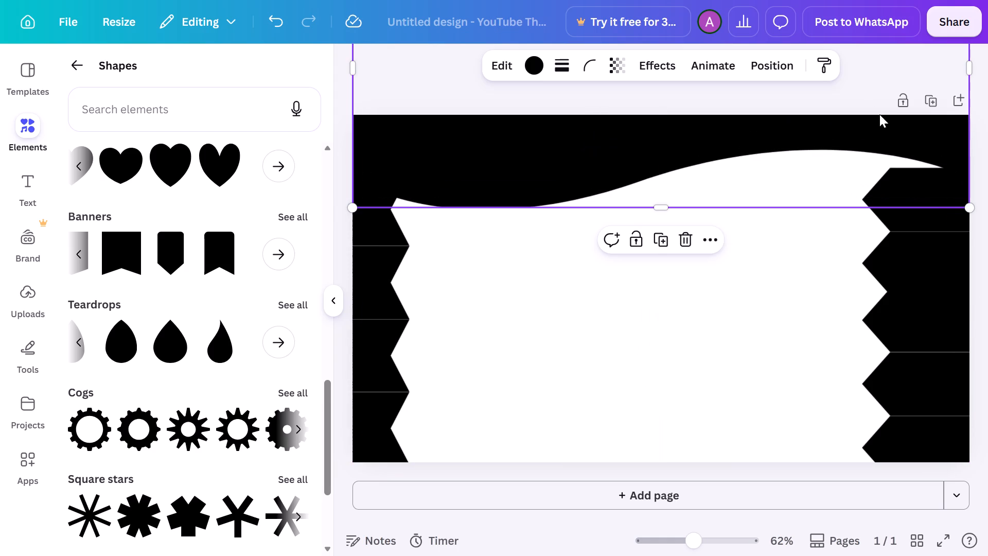
pyautogui.click(940, 187)
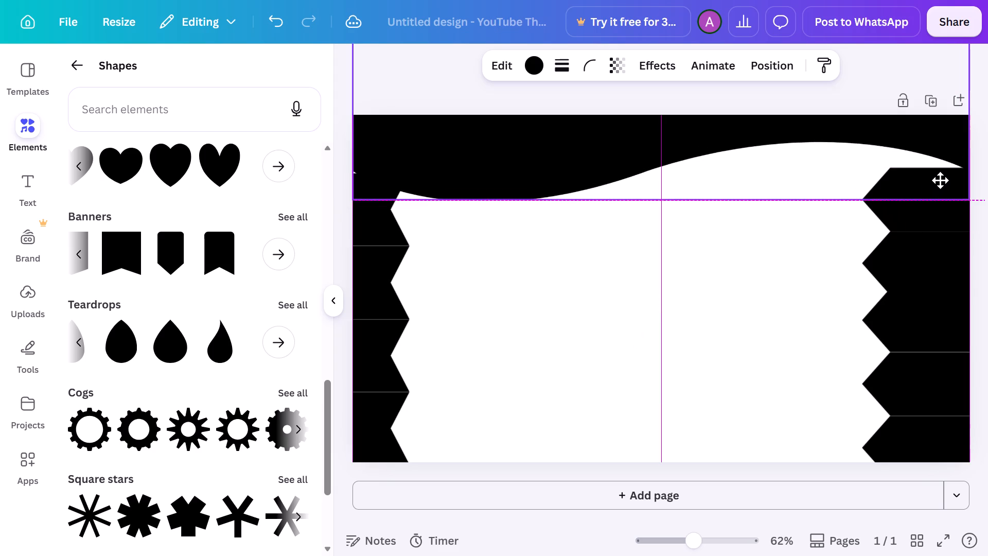
pyautogui.click(827, 299)
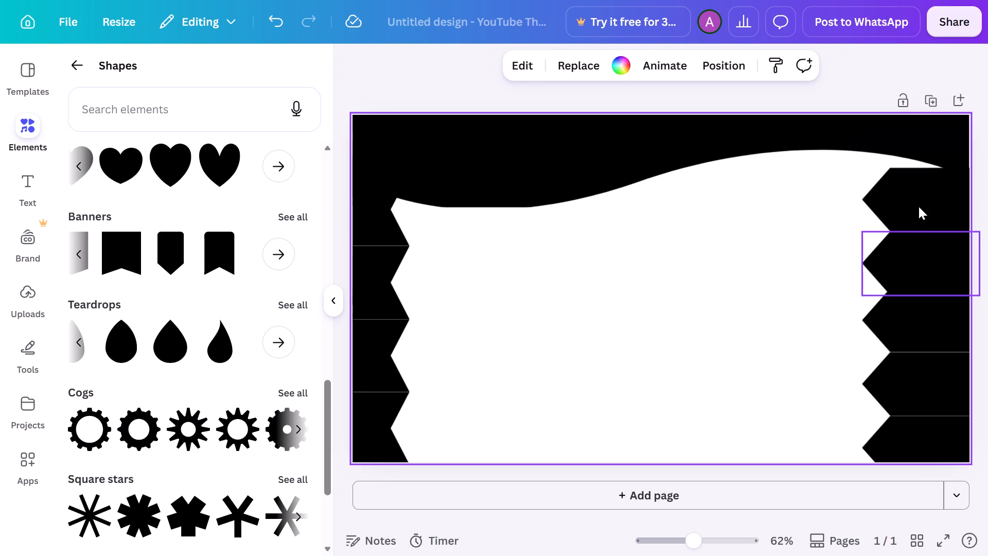
# Shift the upper three left-pointing banners outward and slightly up so they form a narrower aligned stack directly under the wave.
pyautogui.moveTo(927, 199); pyautogui.dragTo(941, 186)
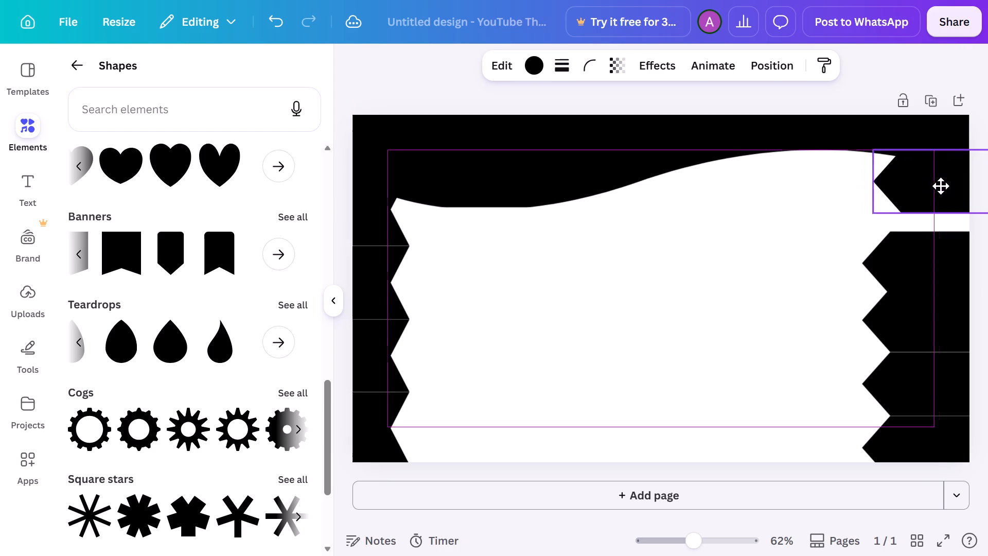
pyautogui.moveTo(941, 186); pyautogui.dragTo(961, 191)
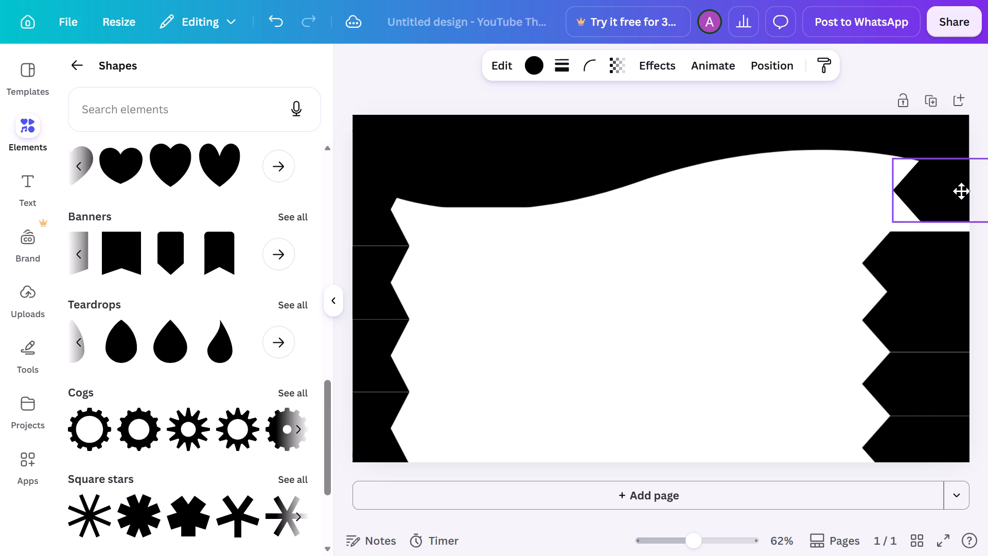
pyautogui.moveTo(961, 191); pyautogui.dragTo(961, 193)
pyautogui.moveTo(937, 272); pyautogui.dragTo(970, 265)
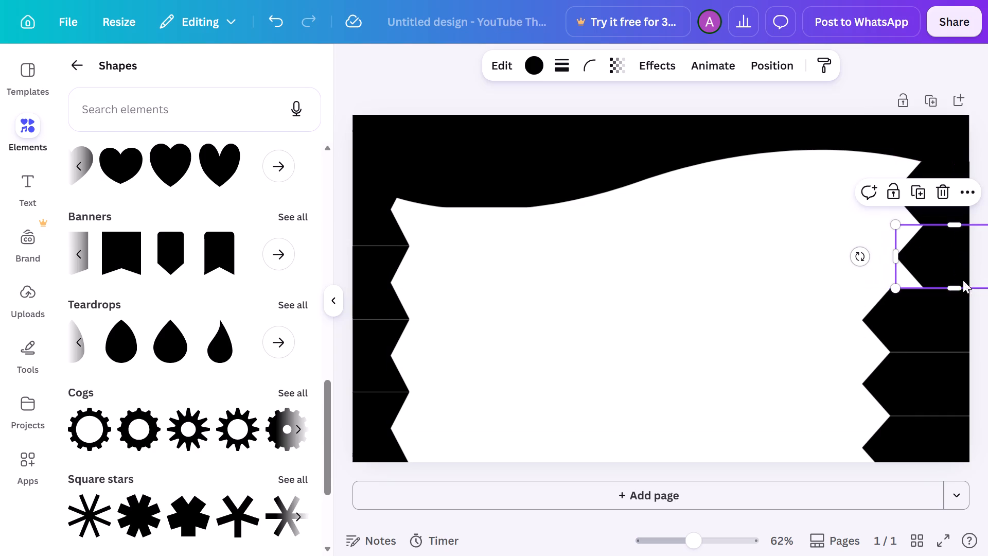
pyautogui.moveTo(943, 327); pyautogui.dragTo(975, 321)
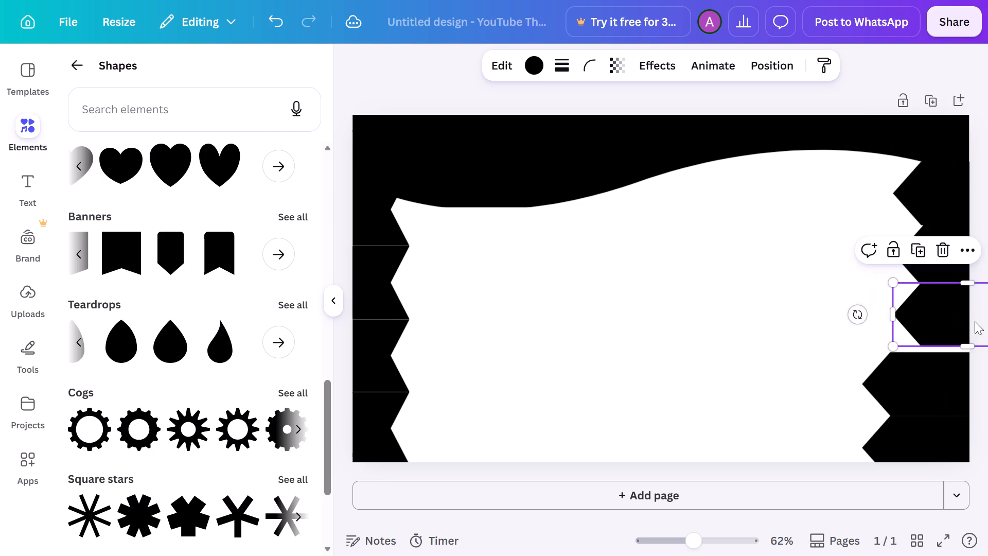
pyautogui.click(844, 317)
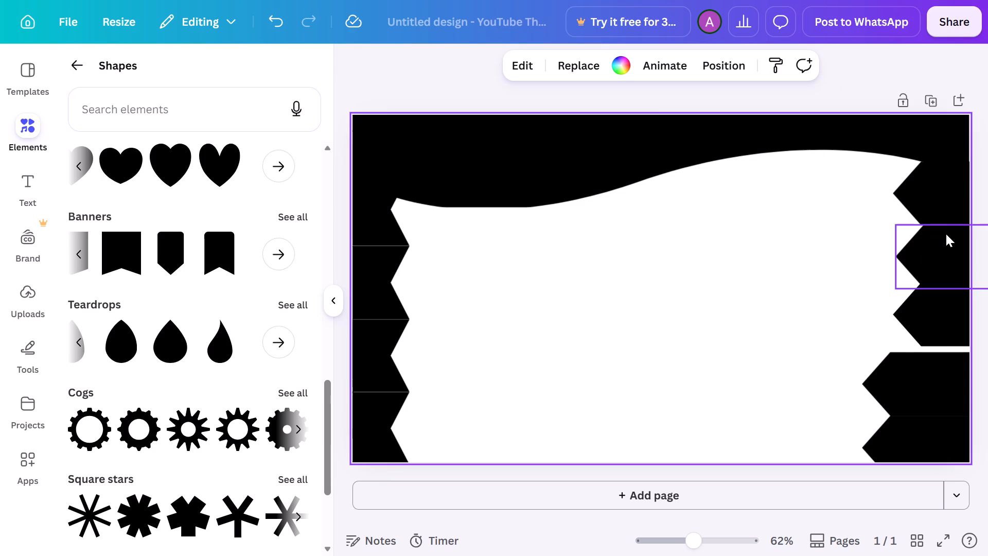
pyautogui.click(931, 206)
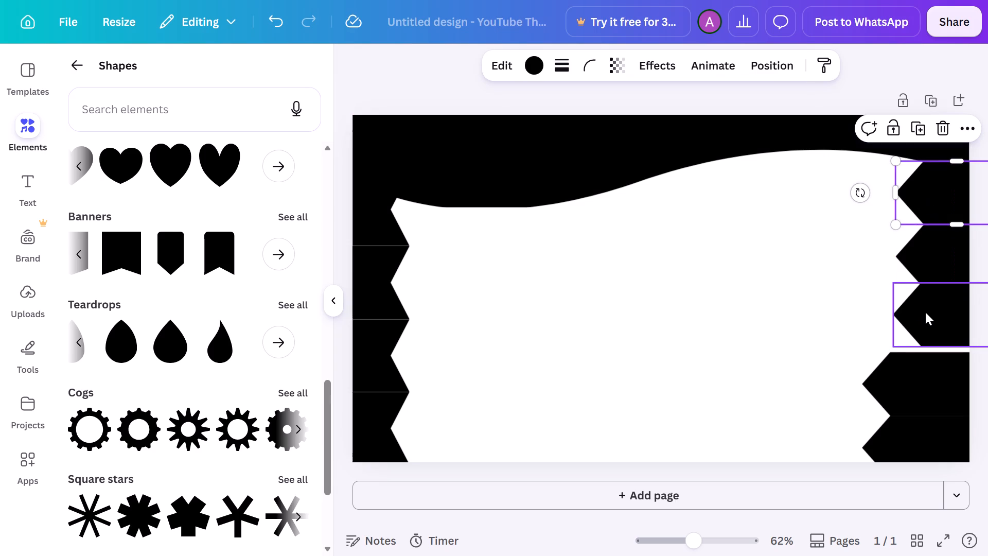
pyautogui.moveTo(925, 312); pyautogui.dragTo(930, 309)
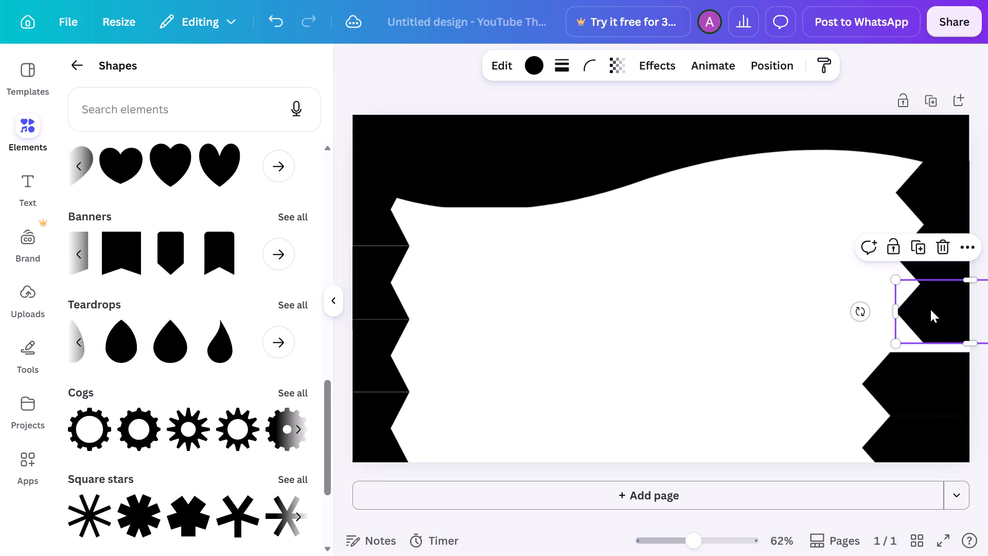
# Shift the lower two left-pointing banners outward and up, aligning their tips with the narrower stack above.
pyautogui.moveTo(921, 371); pyautogui.dragTo(950, 362)
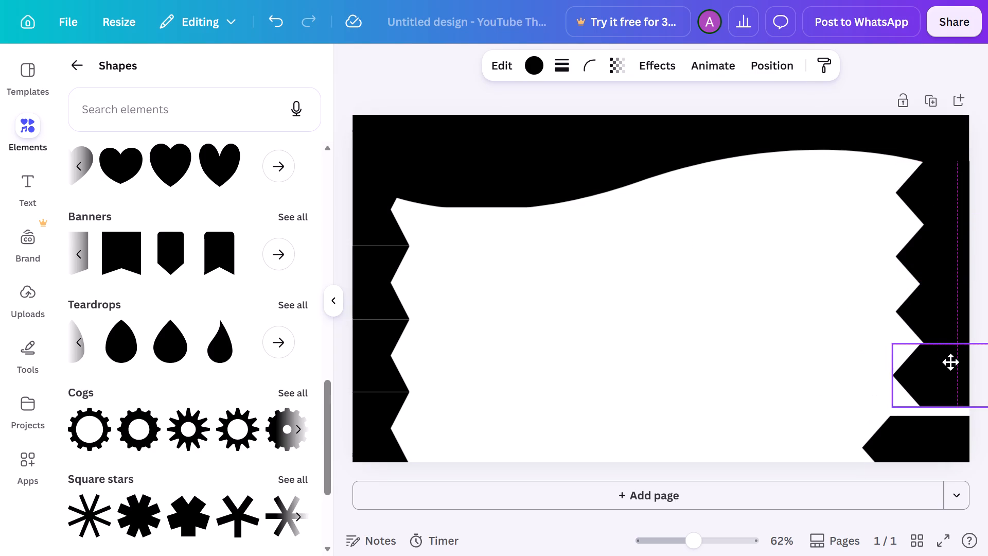
pyautogui.moveTo(950, 362); pyautogui.dragTo(954, 359)
pyautogui.moveTo(931, 446); pyautogui.dragTo(949, 432)
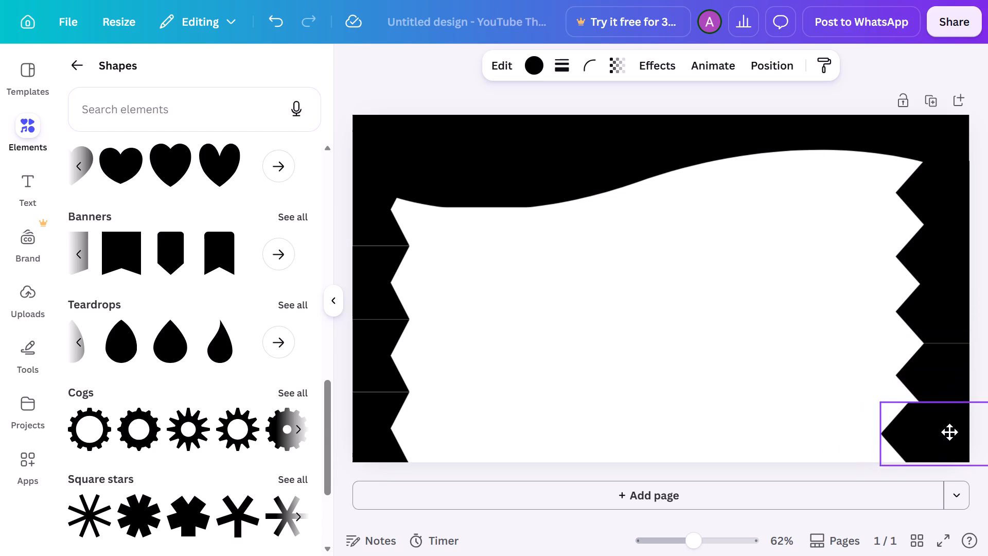
pyautogui.moveTo(949, 432); pyautogui.dragTo(967, 436)
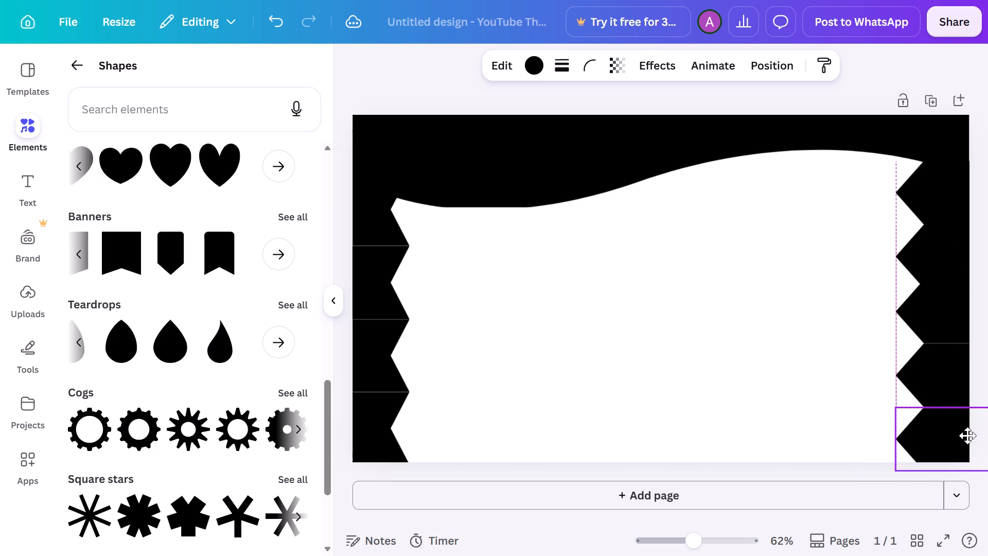
pyautogui.moveTo(967, 436); pyautogui.dragTo(968, 436)
pyautogui.click(752, 385)
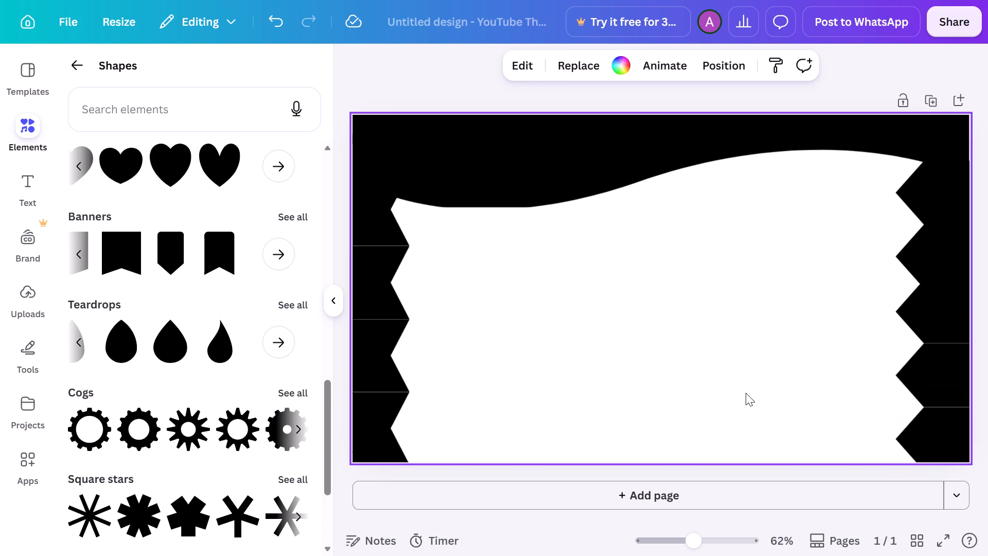
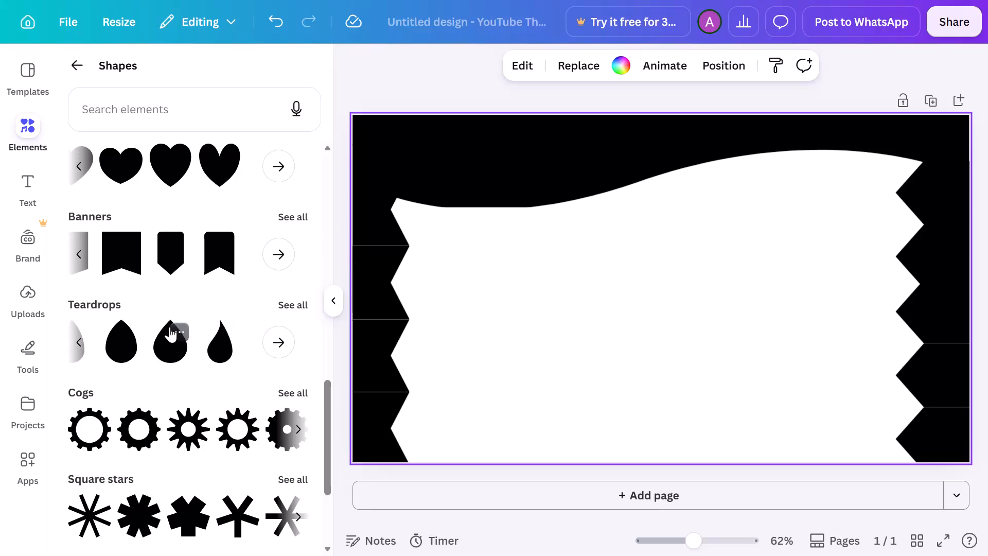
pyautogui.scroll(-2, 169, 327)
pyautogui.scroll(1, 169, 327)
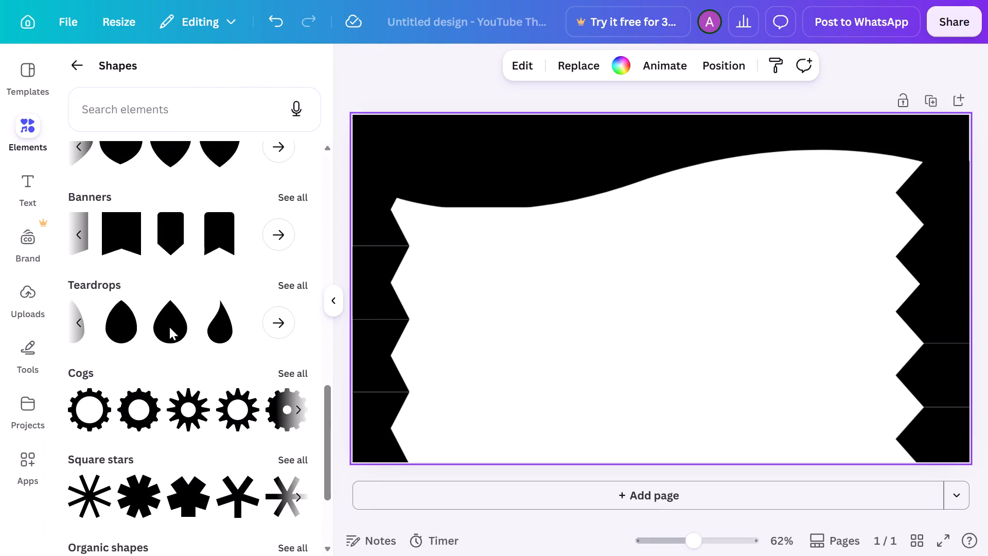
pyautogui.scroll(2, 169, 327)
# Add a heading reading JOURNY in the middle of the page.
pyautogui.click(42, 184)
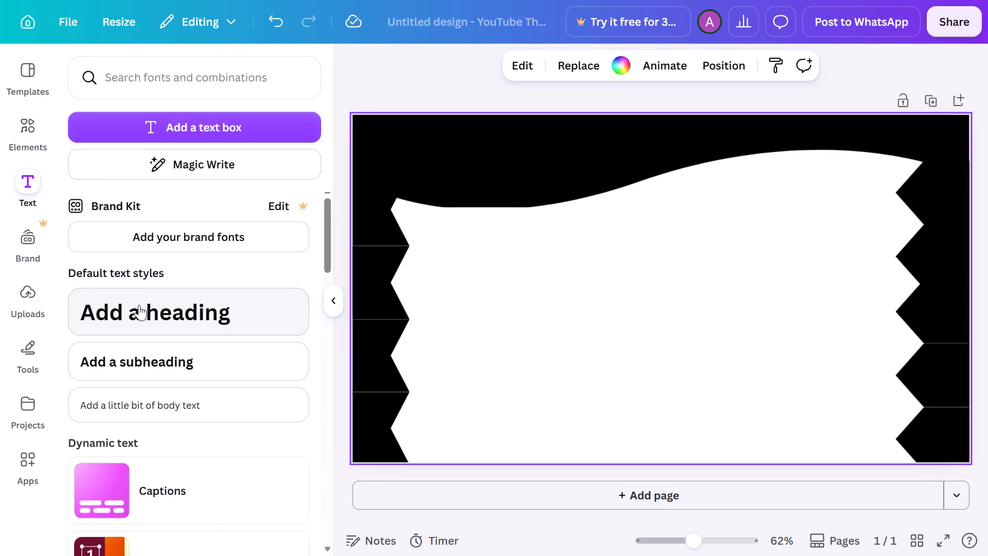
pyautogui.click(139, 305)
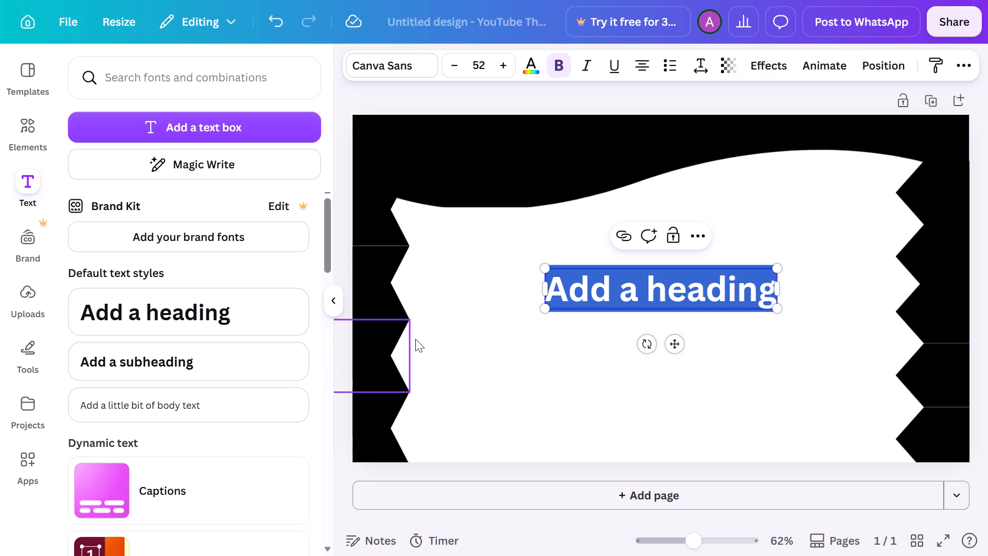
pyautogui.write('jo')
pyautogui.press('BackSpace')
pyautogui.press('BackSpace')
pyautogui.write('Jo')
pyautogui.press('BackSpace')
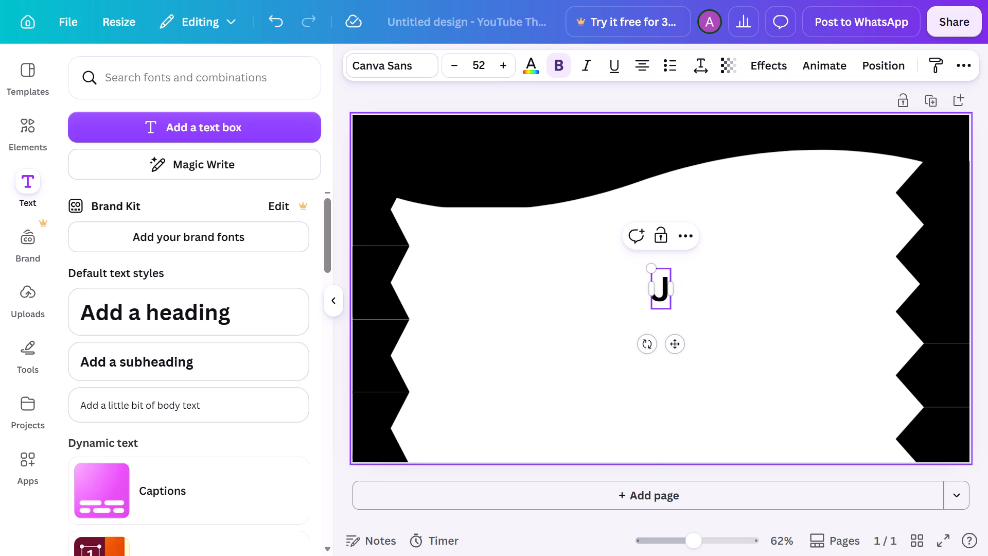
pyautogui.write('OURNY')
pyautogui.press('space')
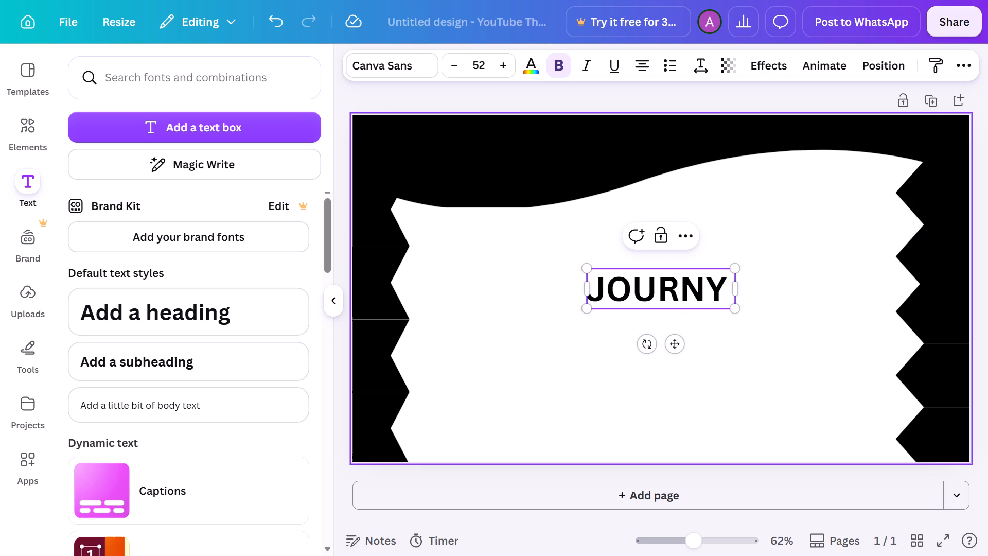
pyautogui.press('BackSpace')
# Find the orange and blue brush-style "BOLD moves" font combination and add it to the page.
pyautogui.scroll(-2, 167, 374)
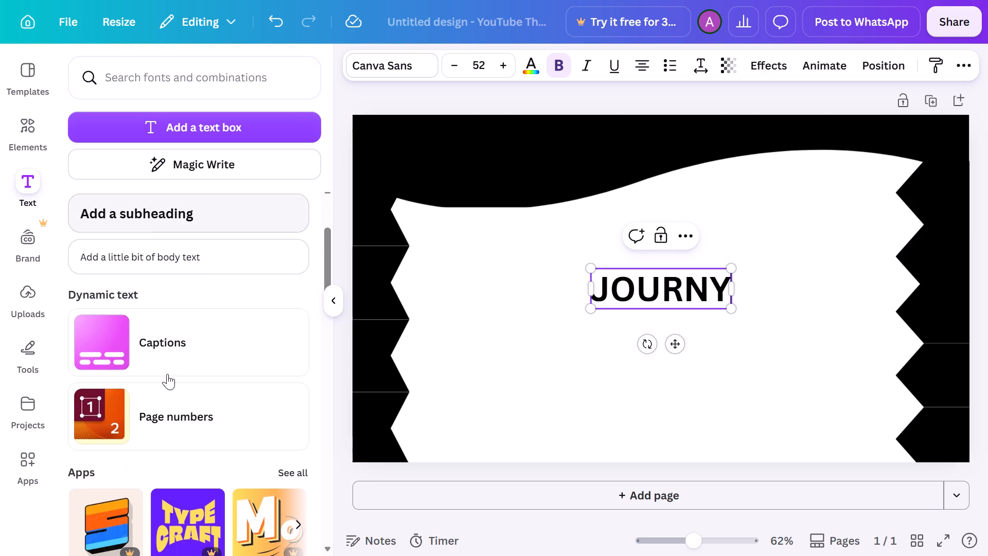
pyautogui.scroll(-3, 167, 374)
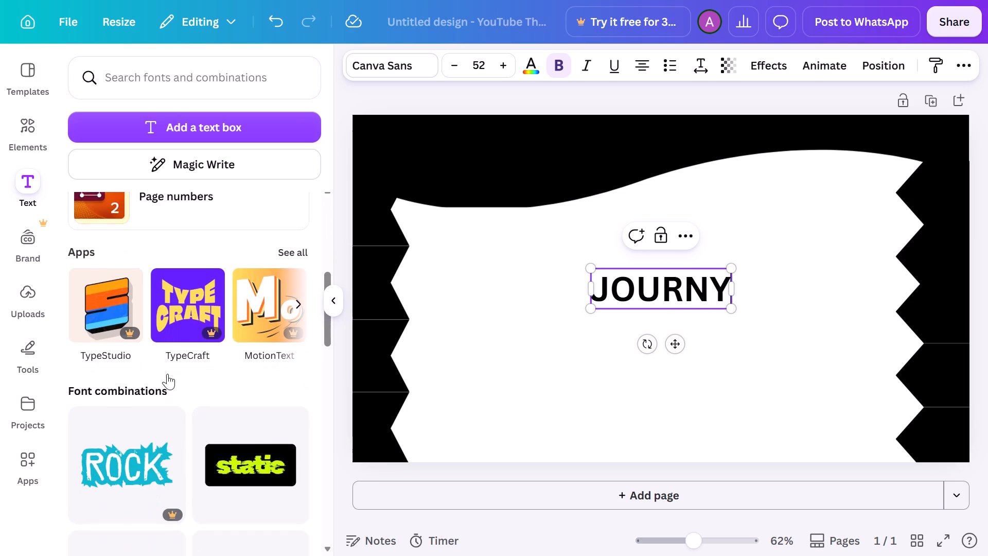
pyautogui.scroll(-4, 167, 374)
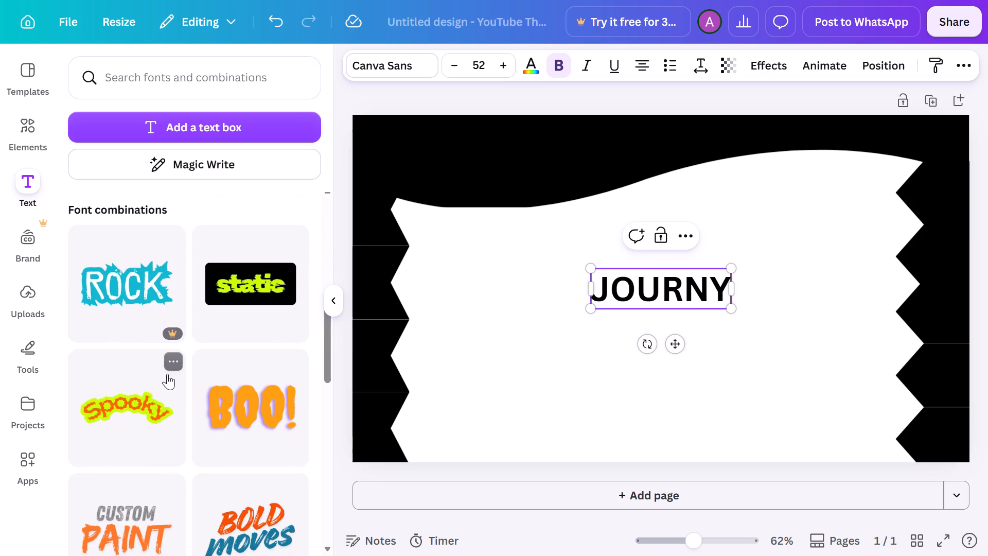
pyautogui.scroll(-3, 167, 374)
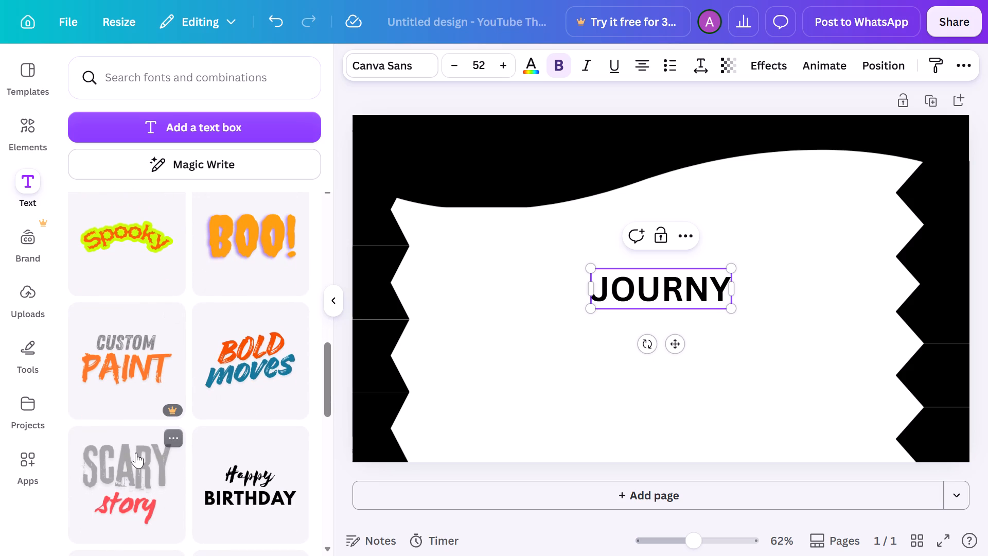
pyautogui.click(247, 375)
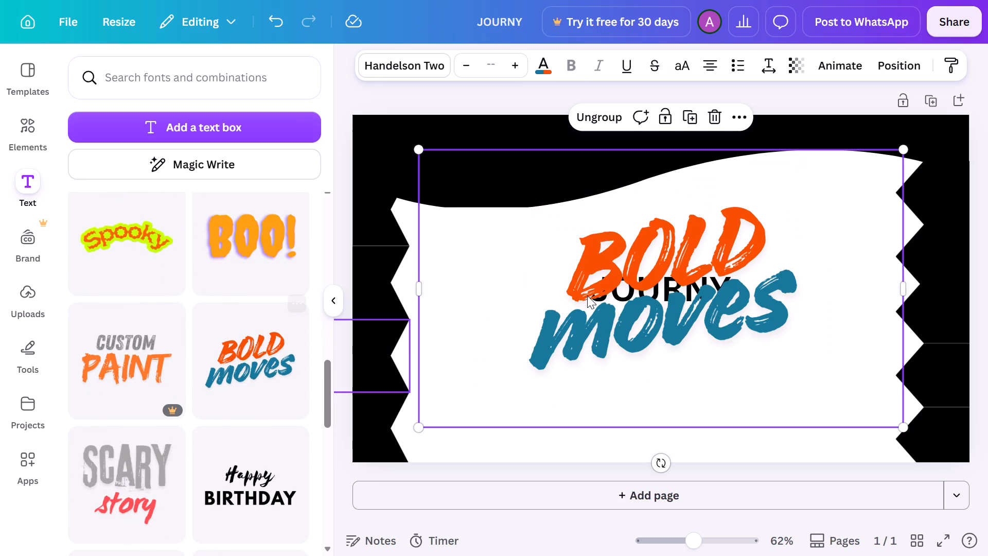
# Delete the plain black JOURNY heading from behind the brush lettering and set the lettering back in the middle of the white area.
pyautogui.moveTo(709, 230); pyautogui.dragTo(640, 382)
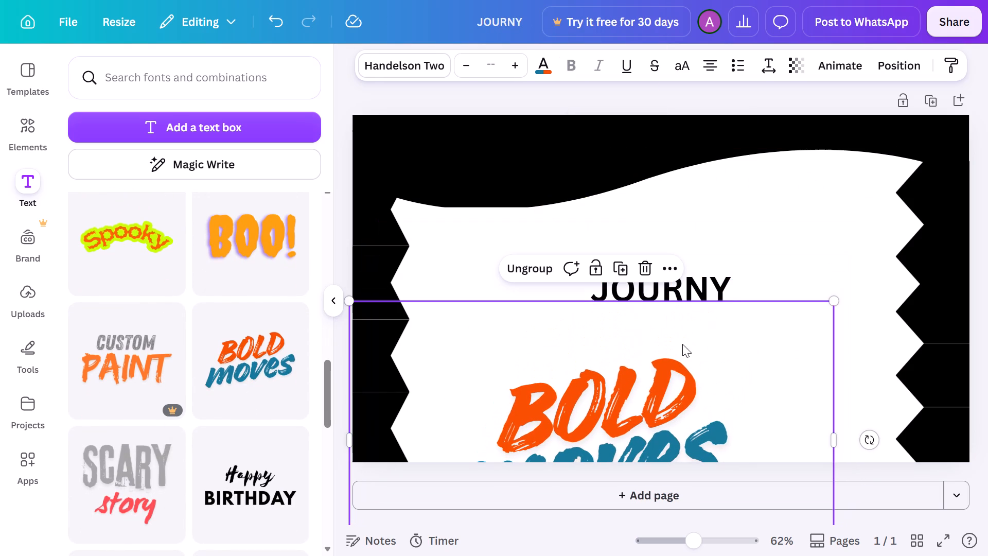
pyautogui.click(715, 295)
pyautogui.click(688, 225)
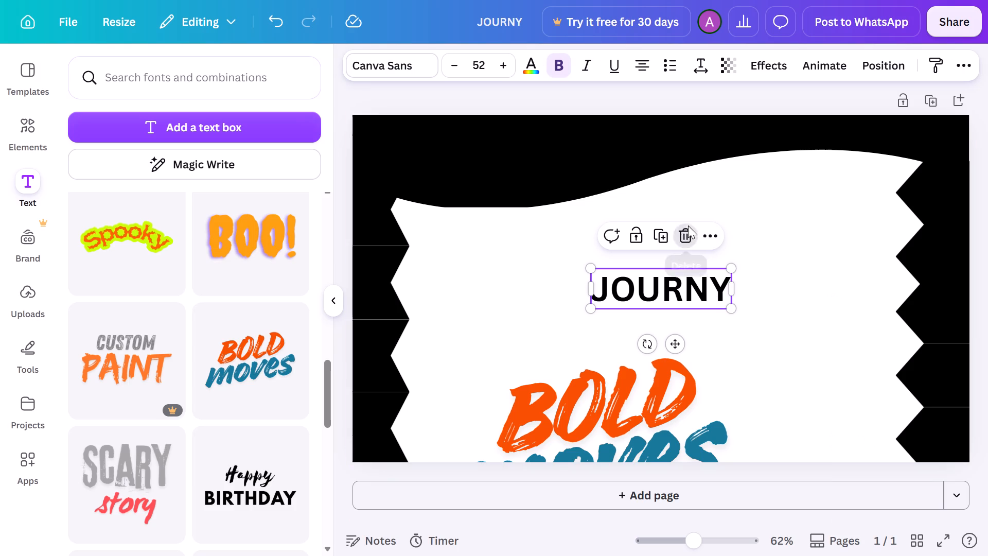
pyautogui.moveTo(634, 405); pyautogui.dragTo(676, 266)
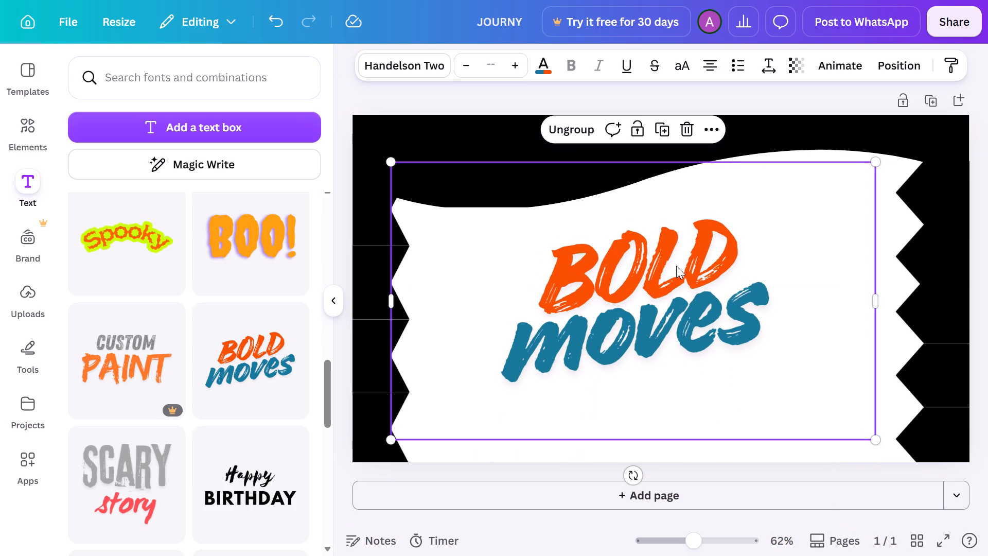
# Replace the orange word BOLD with JOURNY.
pyautogui.click(645, 261)
pyautogui.click(690, 264)
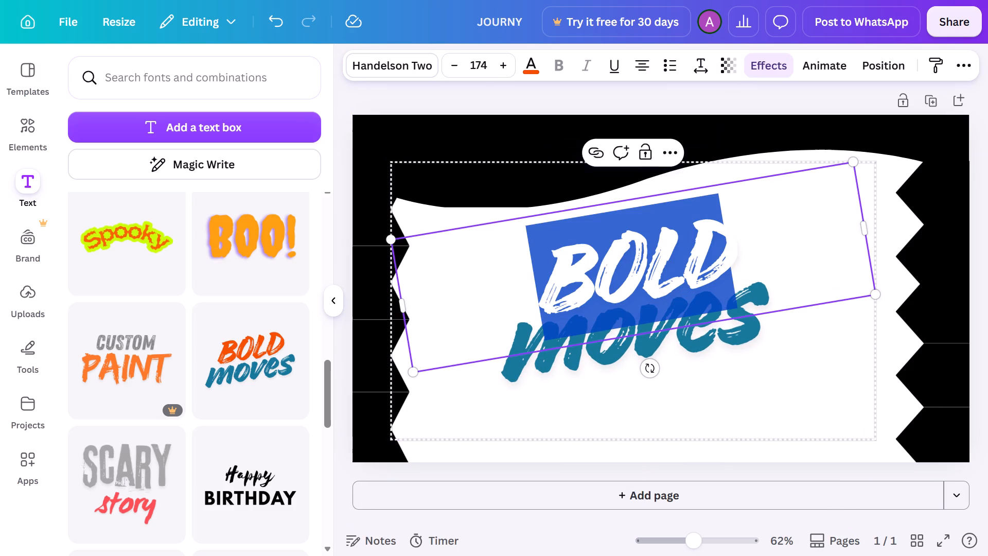
pyautogui.press('BackSpace')
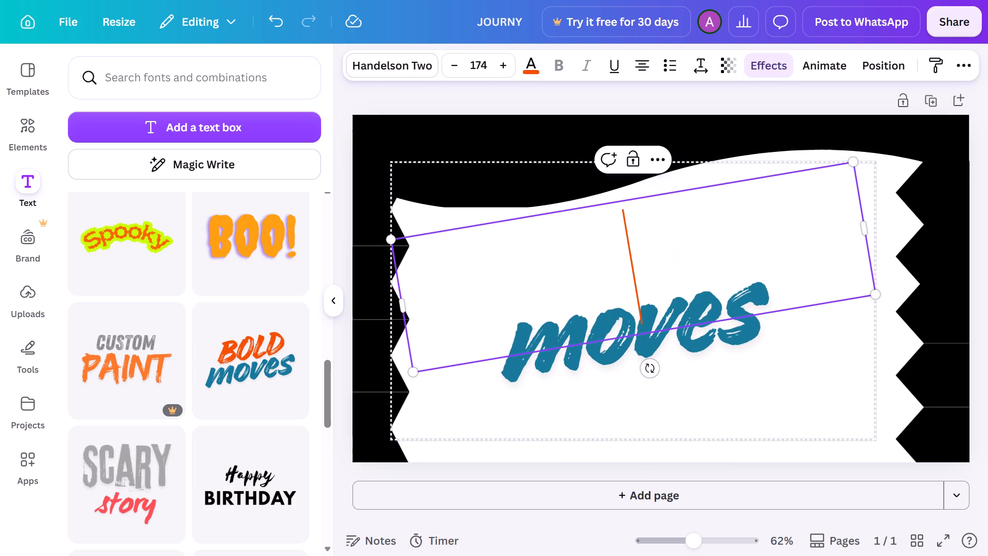
pyautogui.write('JO')
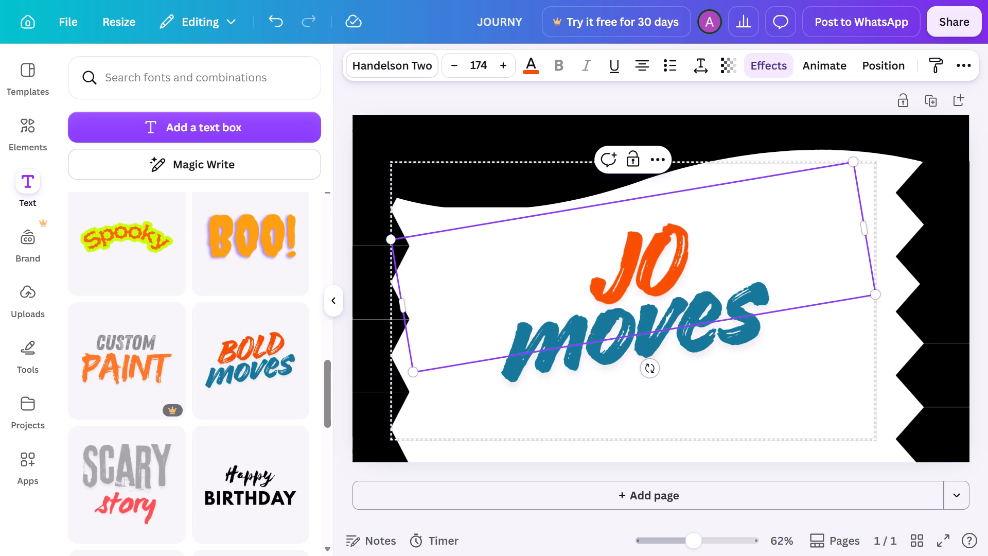
pyautogui.write('URN')
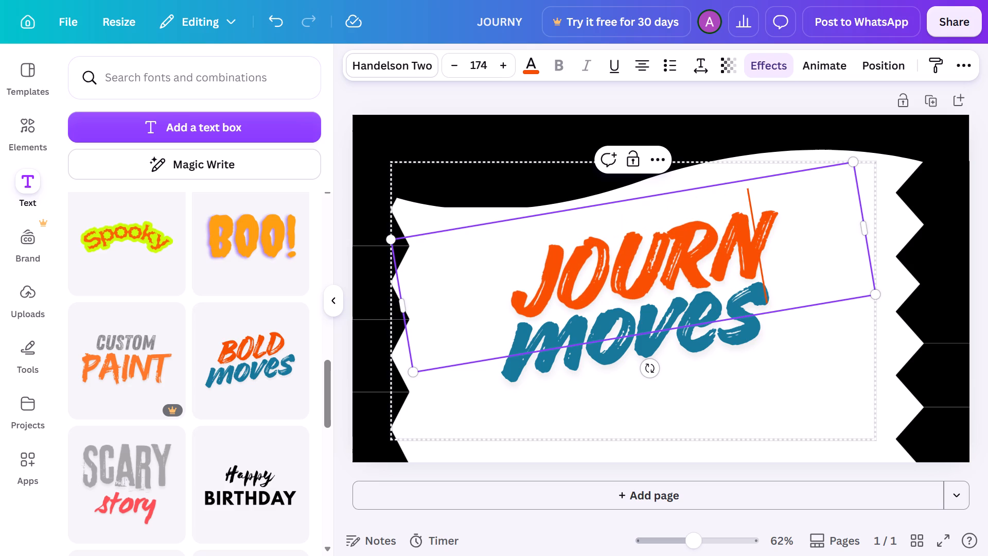
pyautogui.press('y')
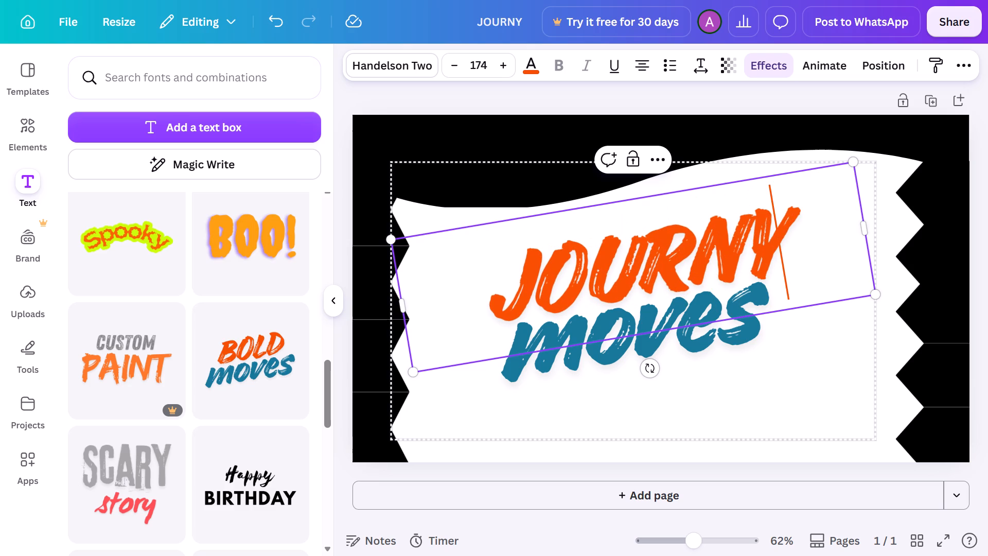
pyautogui.press('space')
# Replace the blue word "moves" with OF LEO.
pyautogui.click(757, 334)
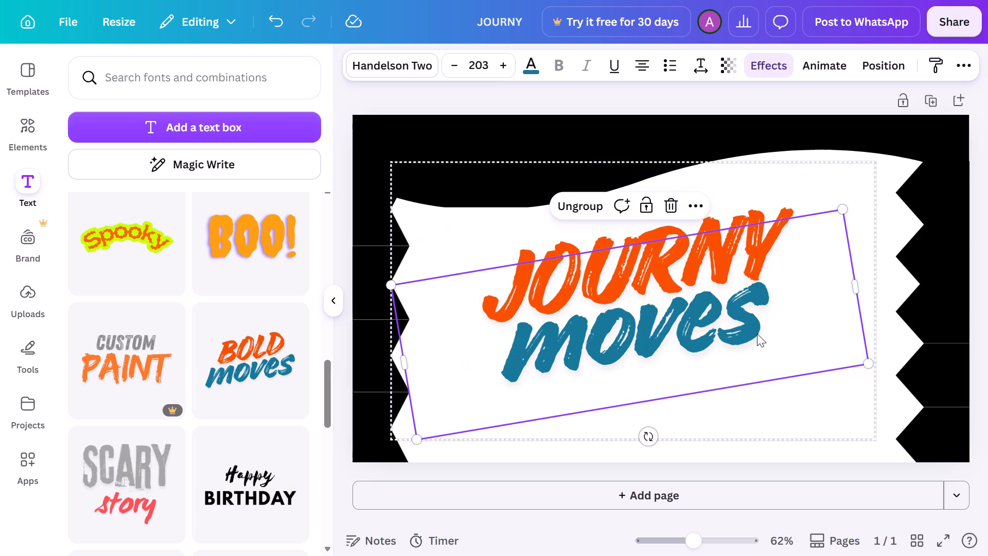
pyautogui.click(757, 334)
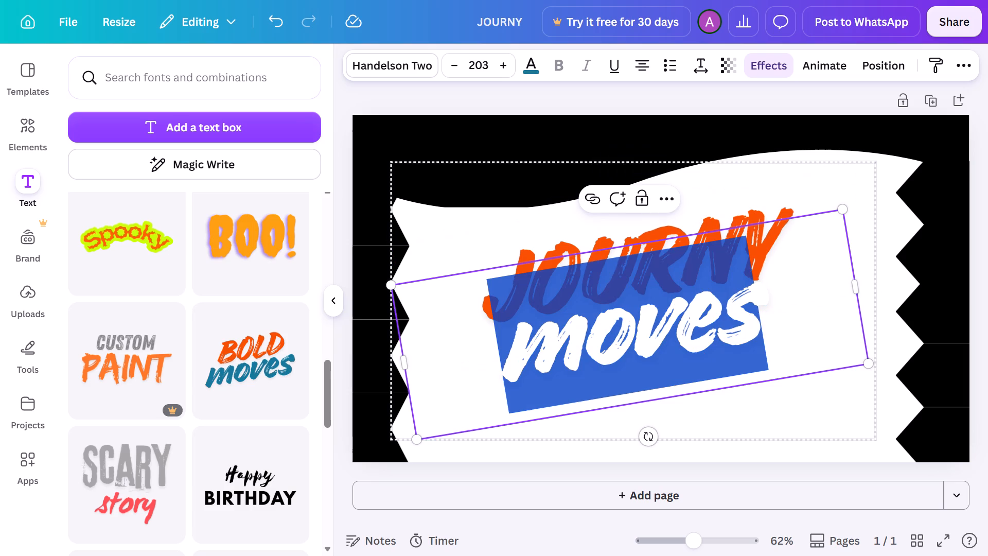
pyautogui.press('BackSpace')
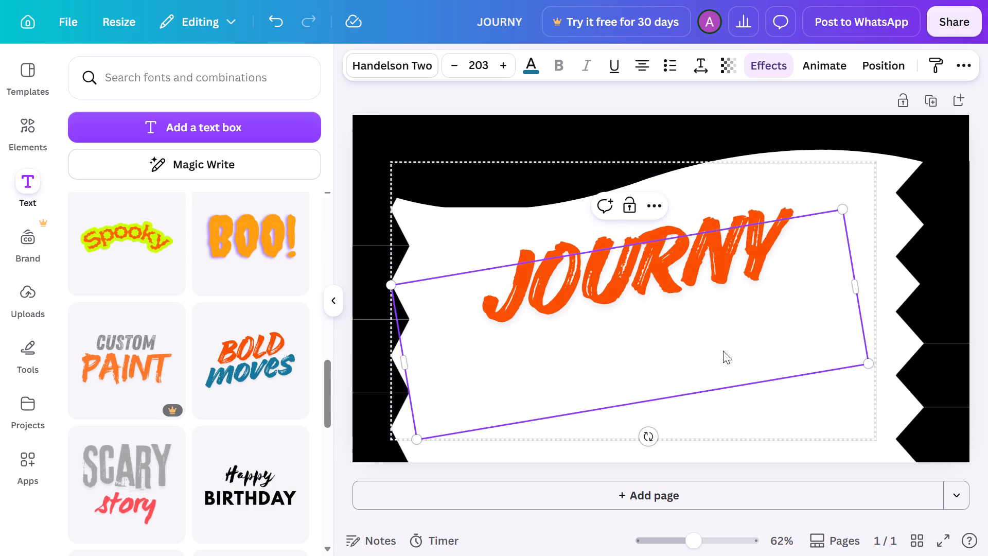
pyautogui.write('OF')
pyautogui.press('space')
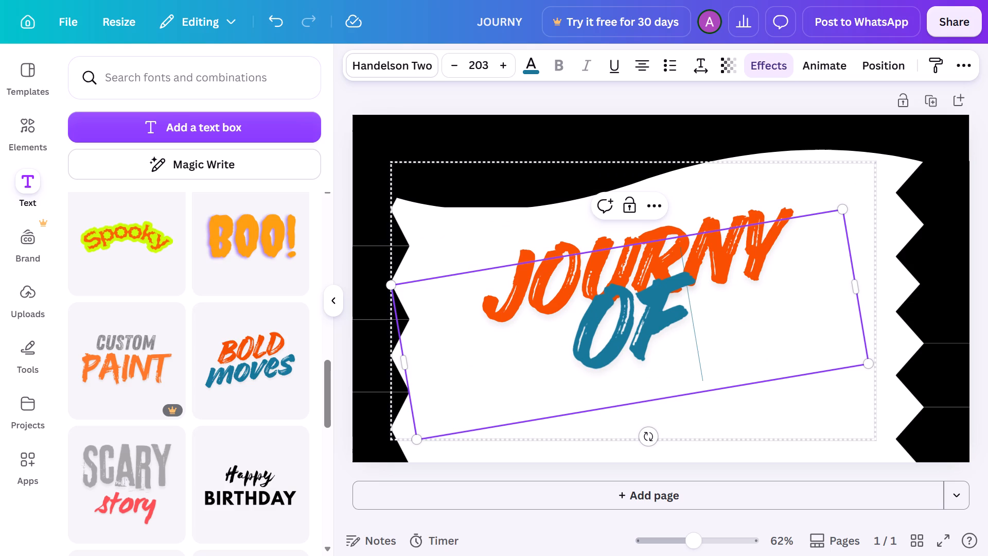
pyautogui.write('LEO')
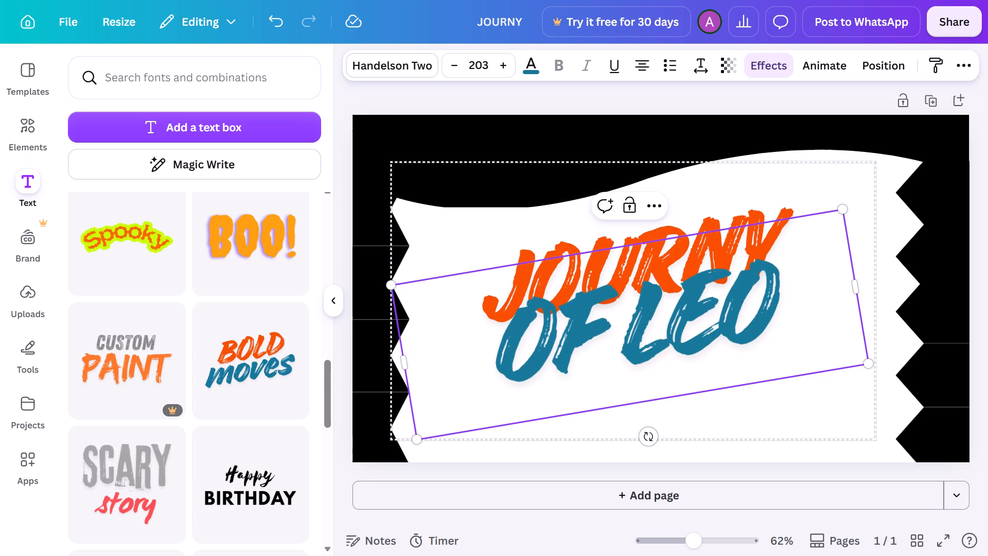
# Move the orange JOURNY text slightly up, away from the OF LEO line.
pyautogui.click(734, 215)
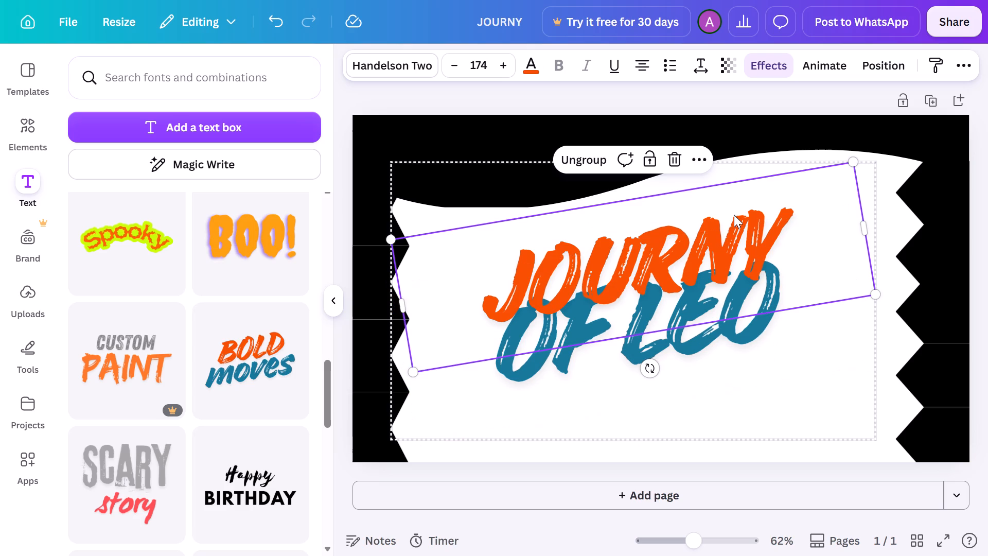
pyautogui.moveTo(674, 253); pyautogui.dragTo(673, 232)
# Scale the blue OF LEO text down to a font size of about 72.4.
pyautogui.click(614, 344)
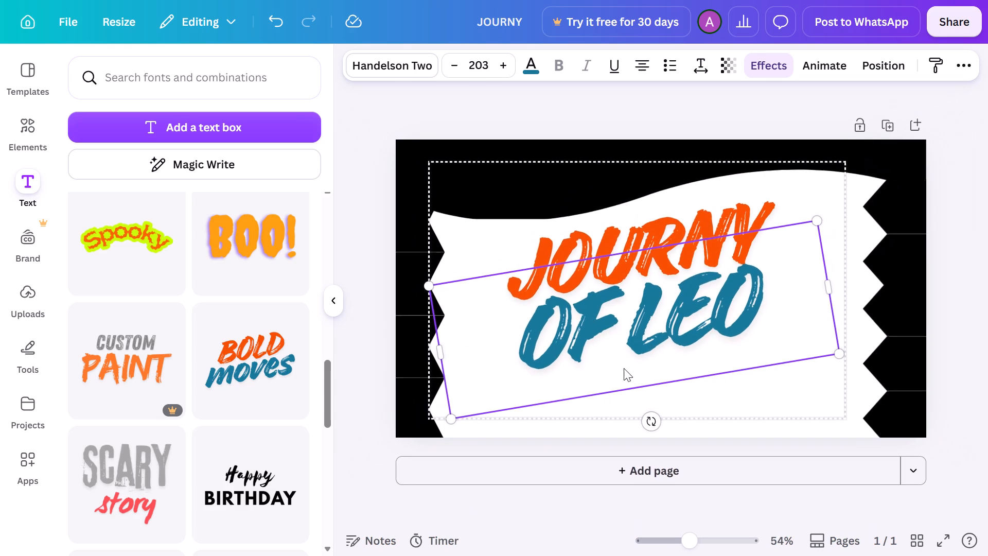
pyautogui.click(610, 350)
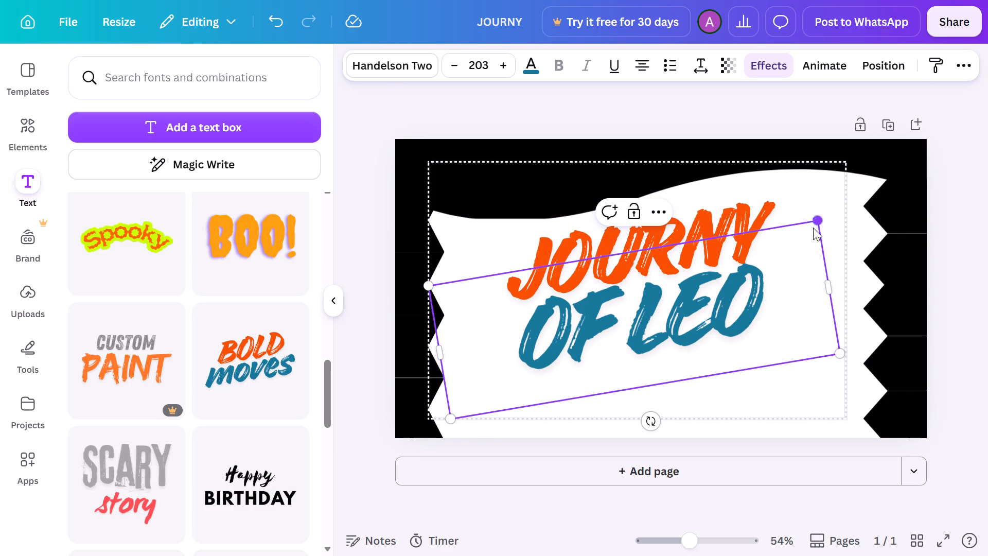
pyautogui.moveTo(821, 223); pyautogui.dragTo(671, 356)
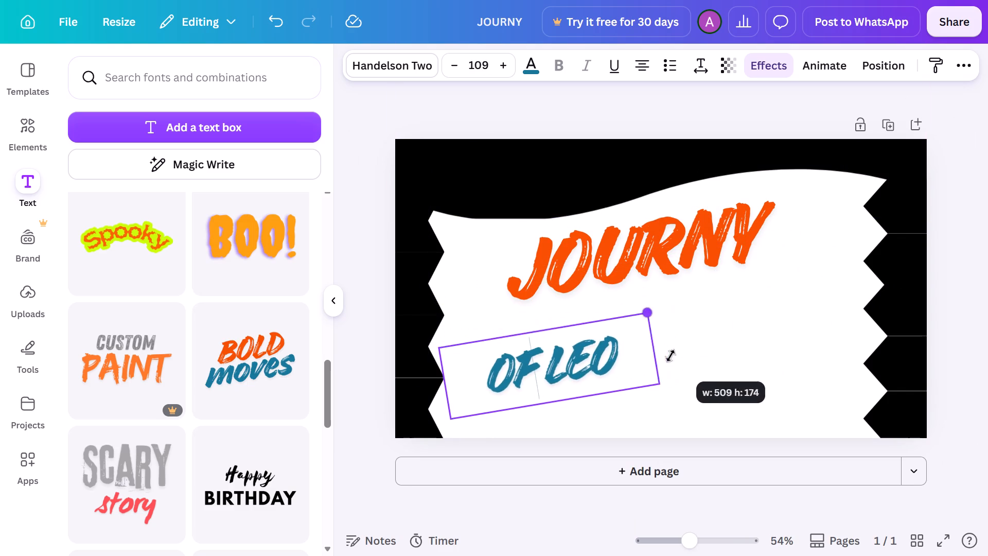
pyautogui.moveTo(671, 356); pyautogui.dragTo(618, 411)
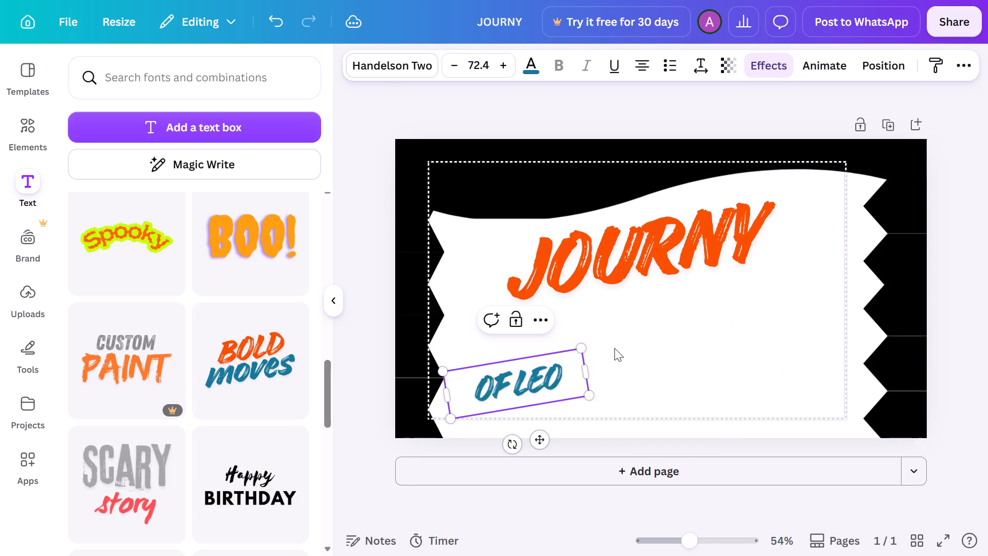
# Scale the orange JOURNY text down to font size 102 and place it in the white area's upper-left corner, under the wave.
pyautogui.click(666, 255)
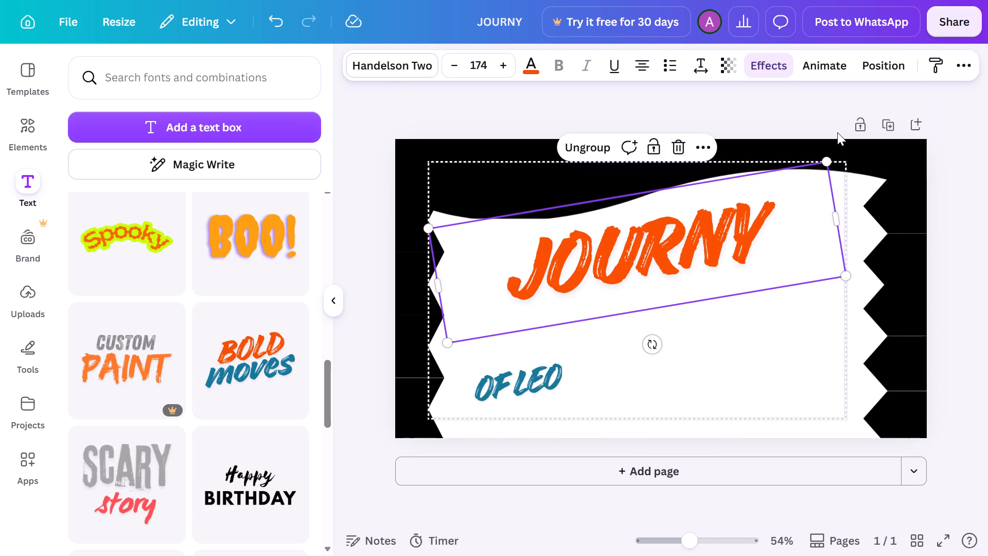
pyautogui.moveTo(825, 159); pyautogui.dragTo(678, 256)
pyautogui.moveTo(555, 298); pyautogui.dragTo(516, 256)
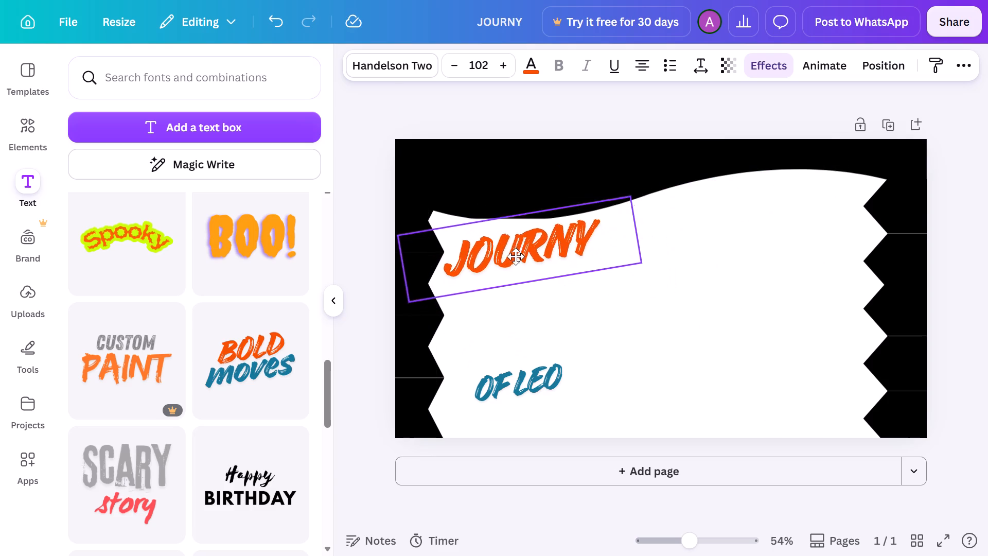
pyautogui.moveTo(516, 256); pyautogui.dragTo(521, 264)
# Place the small OF LEO text directly beneath JOURNY, tucked under the second half of the word.
pyautogui.moveTo(518, 401); pyautogui.dragTo(587, 288)
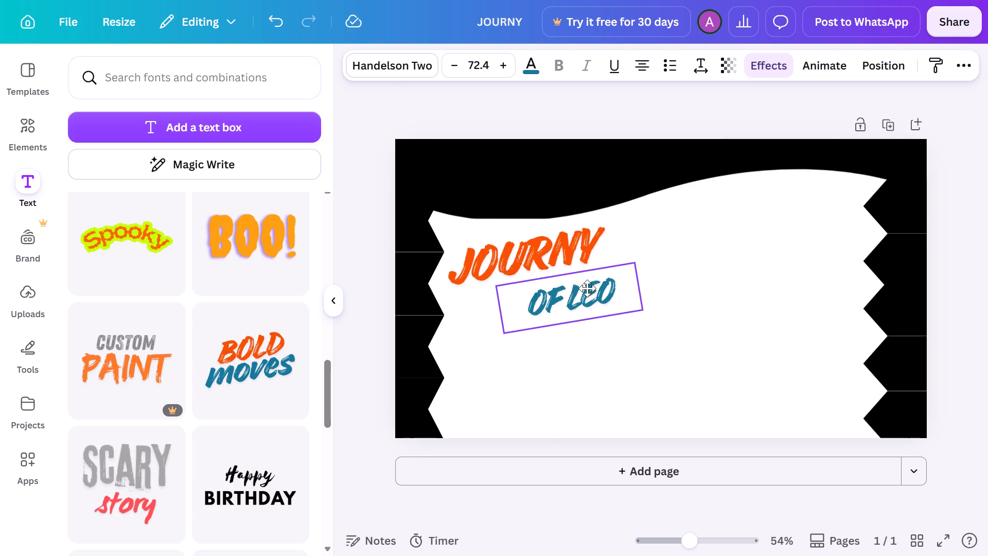
pyautogui.moveTo(587, 288); pyautogui.dragTo(574, 302)
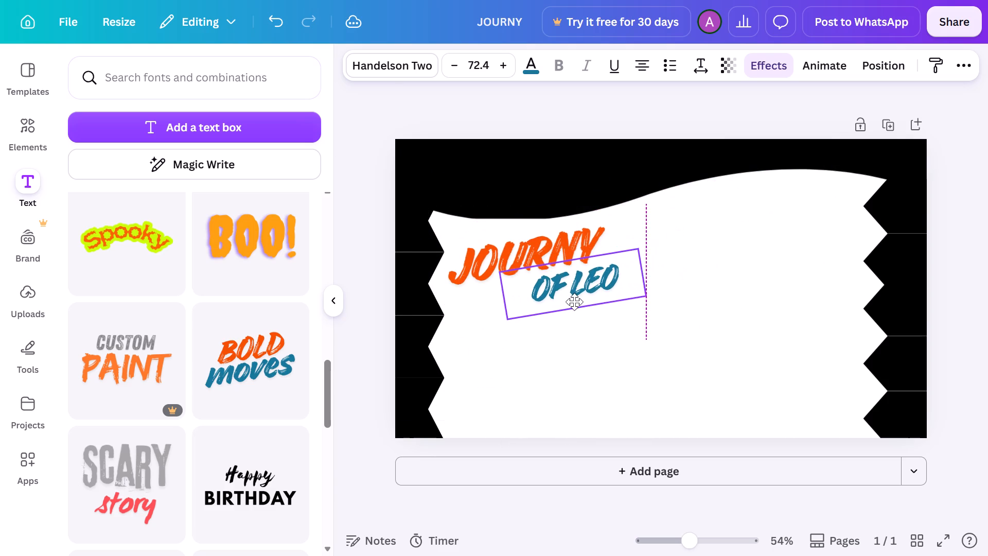
pyautogui.moveTo(574, 302); pyautogui.dragTo(573, 302)
pyautogui.moveTo(560, 288); pyautogui.dragTo(542, 290)
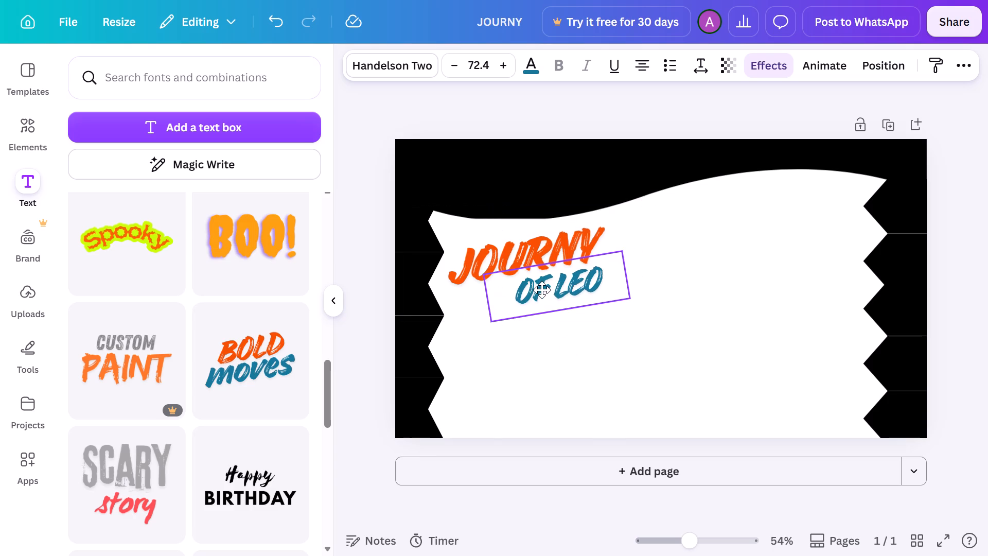
pyautogui.moveTo(542, 290); pyautogui.dragTo(542, 289)
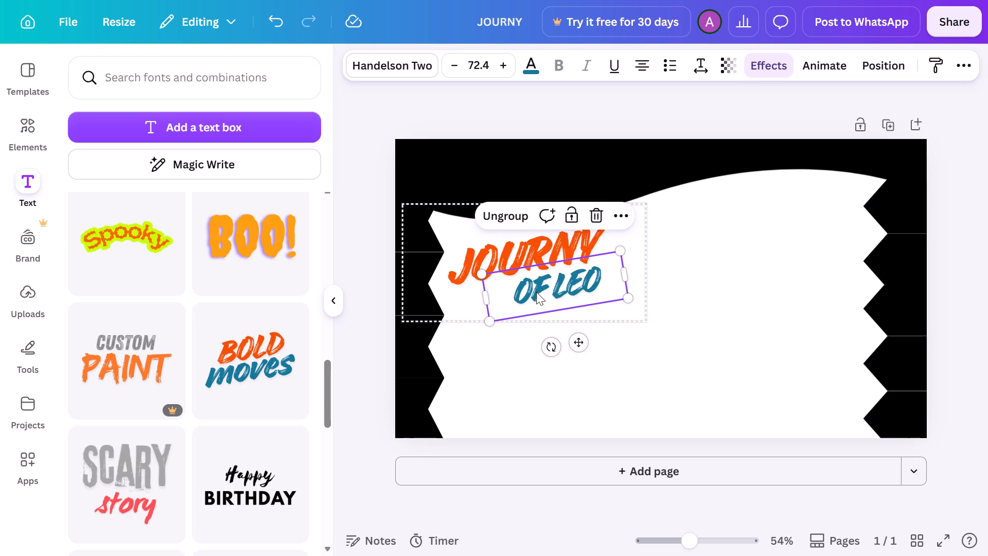
# Move the JOURNY text into the black header's upper-left corner and place OF LEO on the header just below its end.
pyautogui.moveTo(536, 292); pyautogui.dragTo(534, 322)
pyautogui.moveTo(511, 269); pyautogui.dragTo(481, 214)
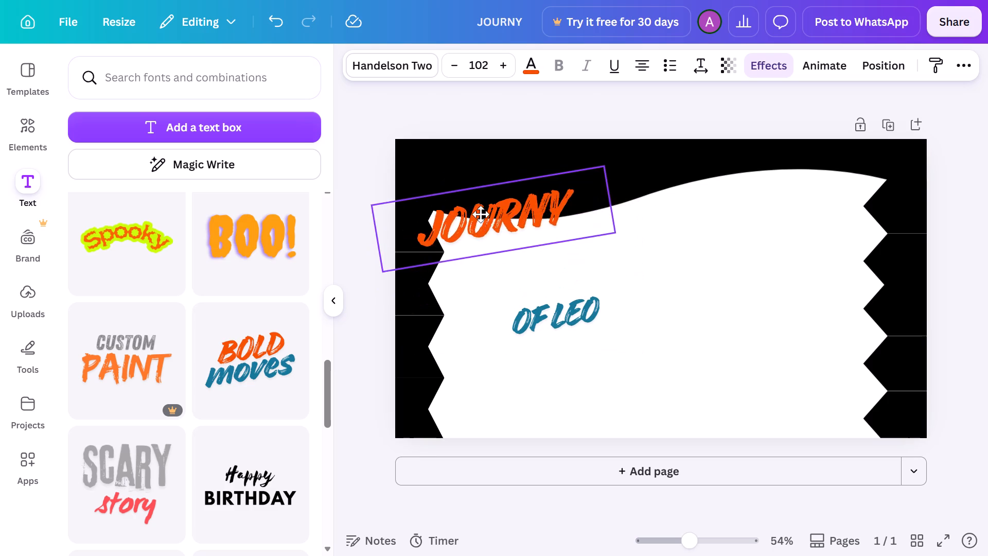
pyautogui.moveTo(481, 214); pyautogui.dragTo(471, 186)
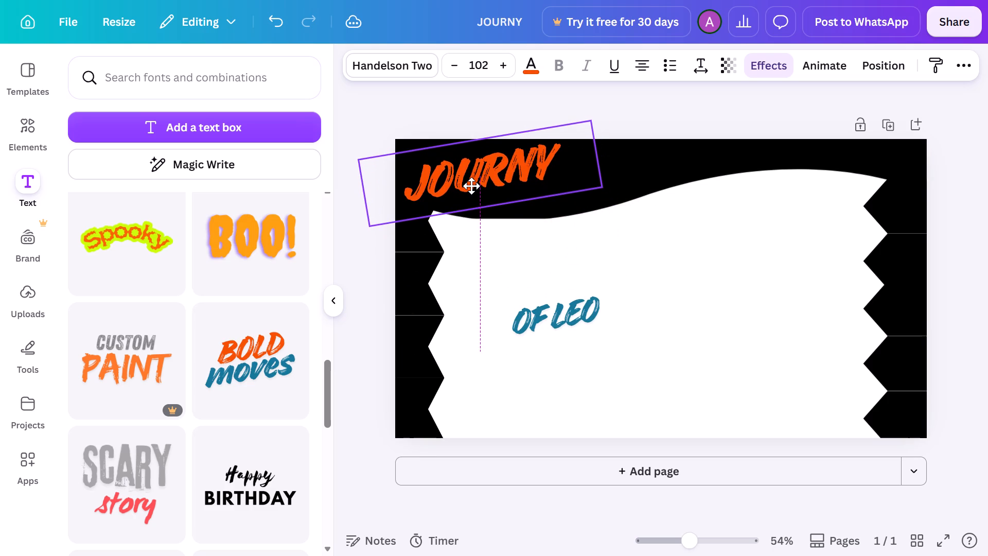
pyautogui.moveTo(471, 186); pyautogui.dragTo(470, 189)
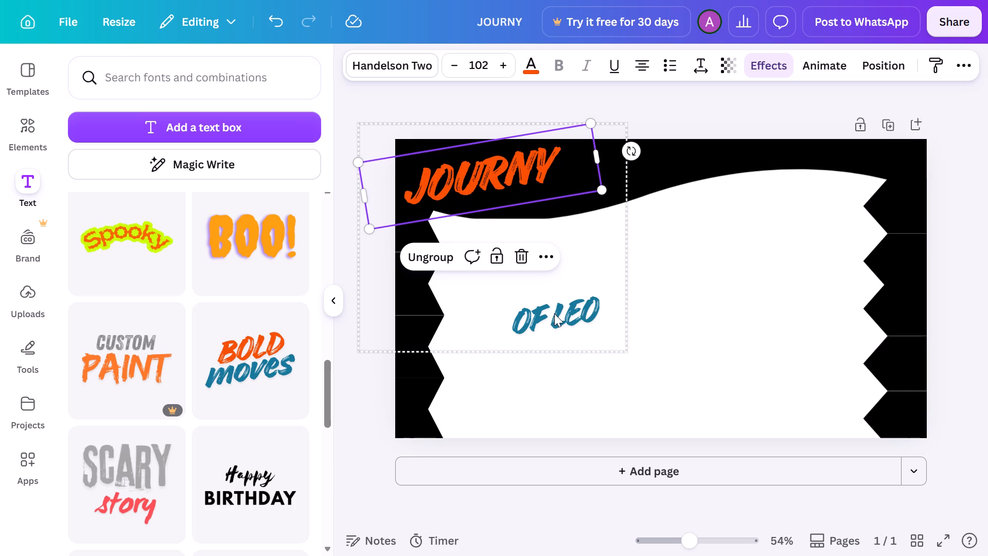
pyautogui.moveTo(555, 314); pyautogui.dragTo(582, 192)
pyautogui.click(511, 337)
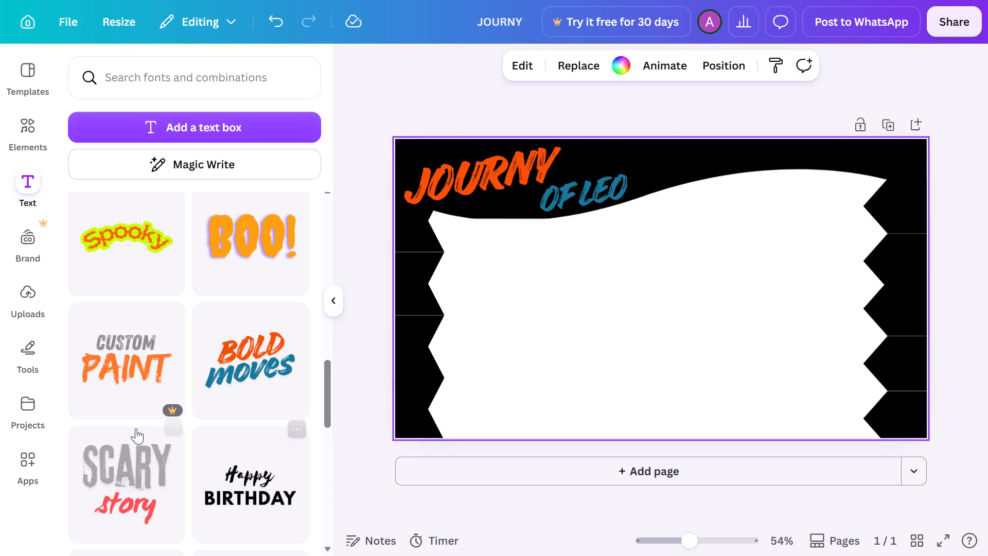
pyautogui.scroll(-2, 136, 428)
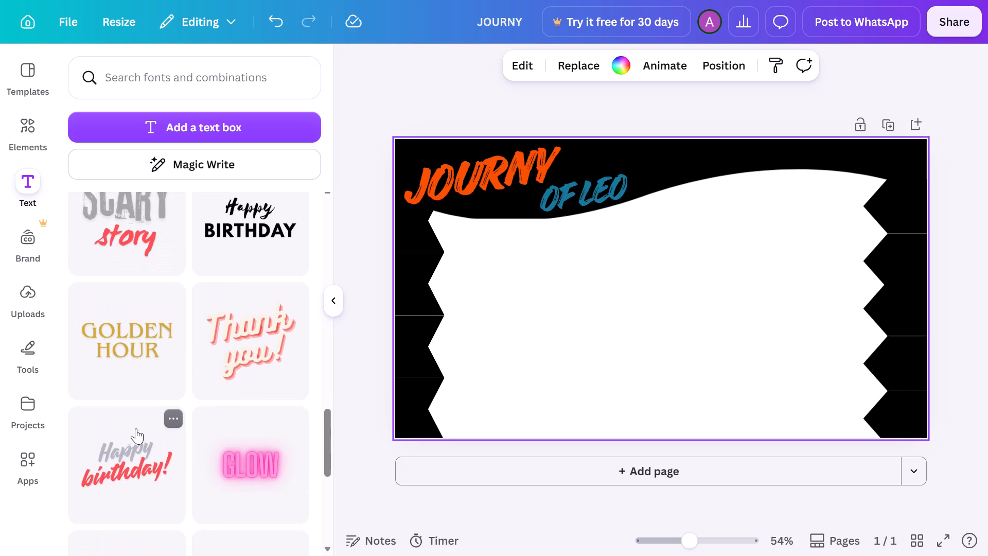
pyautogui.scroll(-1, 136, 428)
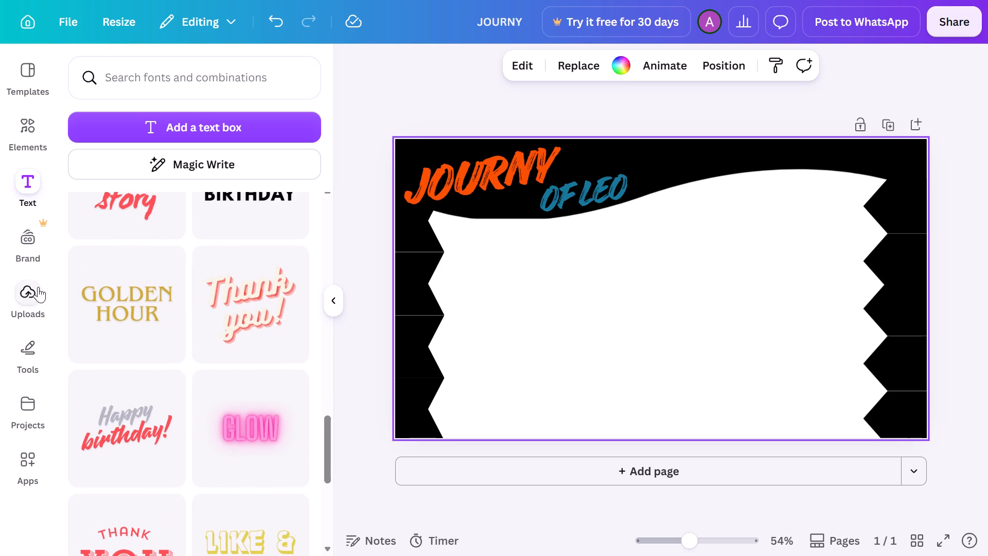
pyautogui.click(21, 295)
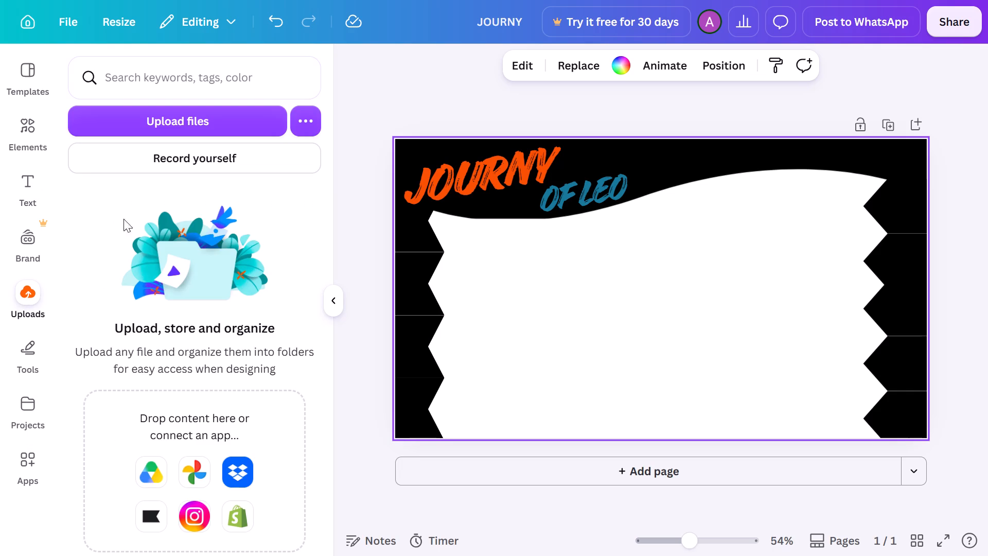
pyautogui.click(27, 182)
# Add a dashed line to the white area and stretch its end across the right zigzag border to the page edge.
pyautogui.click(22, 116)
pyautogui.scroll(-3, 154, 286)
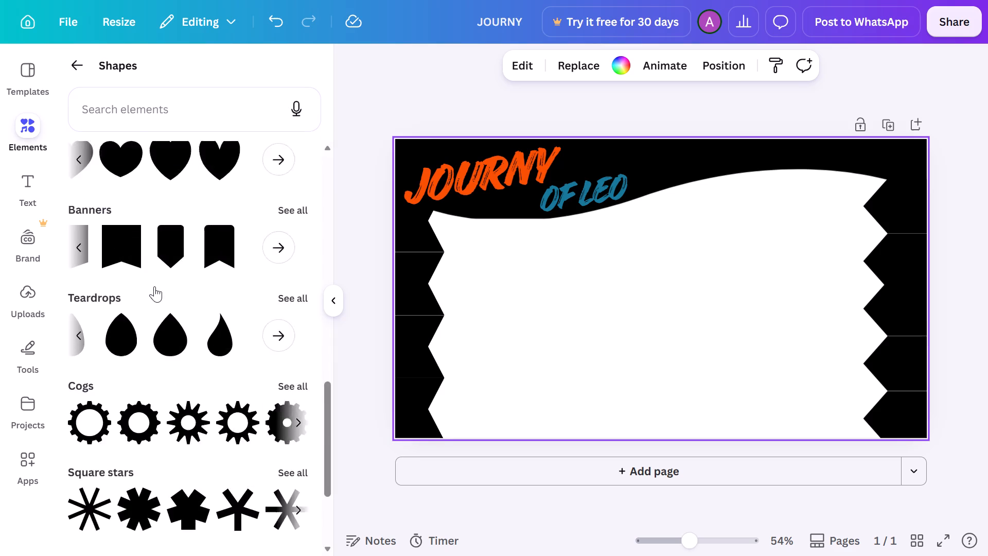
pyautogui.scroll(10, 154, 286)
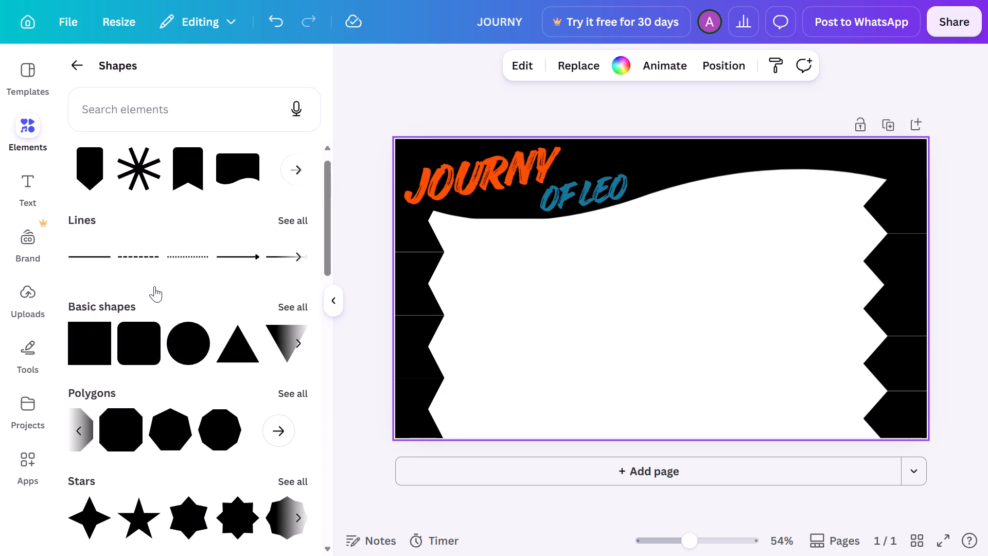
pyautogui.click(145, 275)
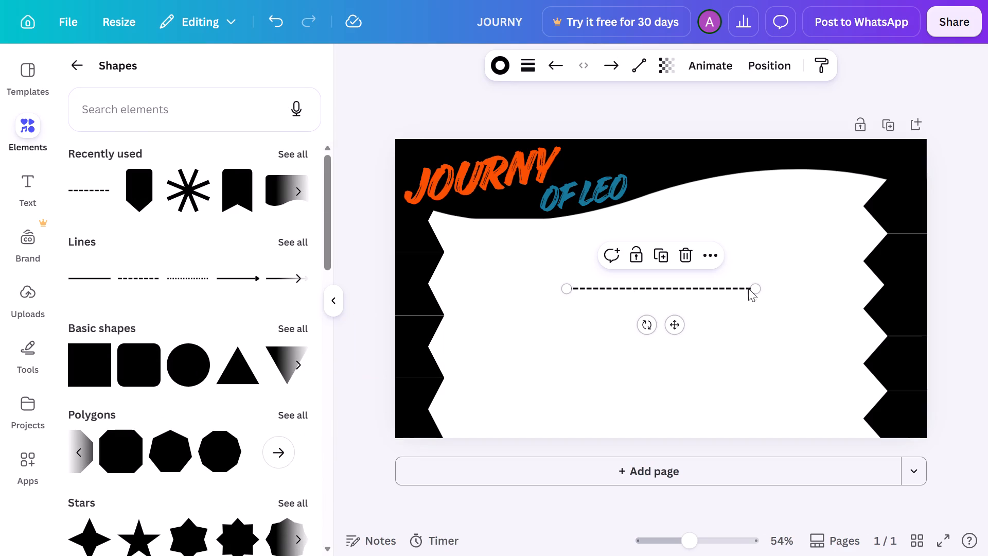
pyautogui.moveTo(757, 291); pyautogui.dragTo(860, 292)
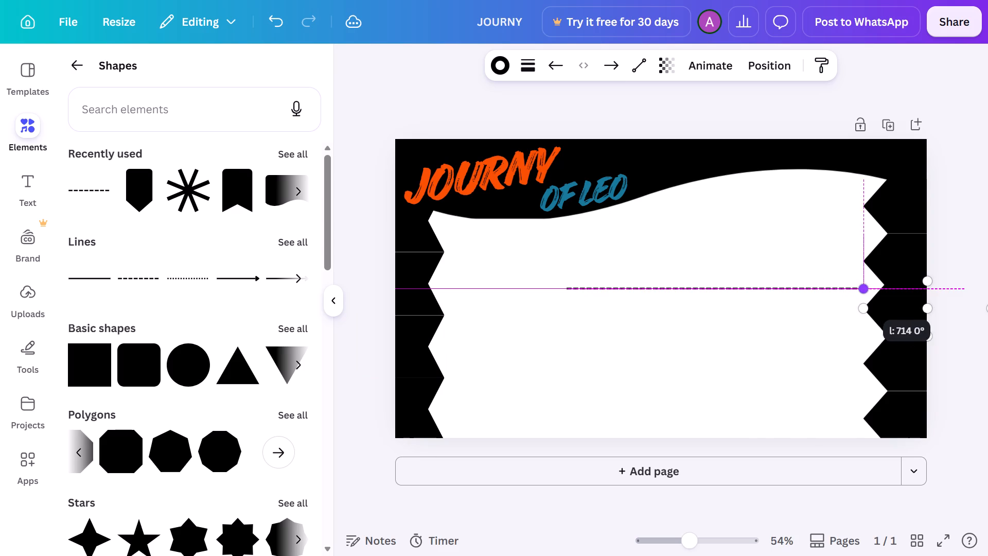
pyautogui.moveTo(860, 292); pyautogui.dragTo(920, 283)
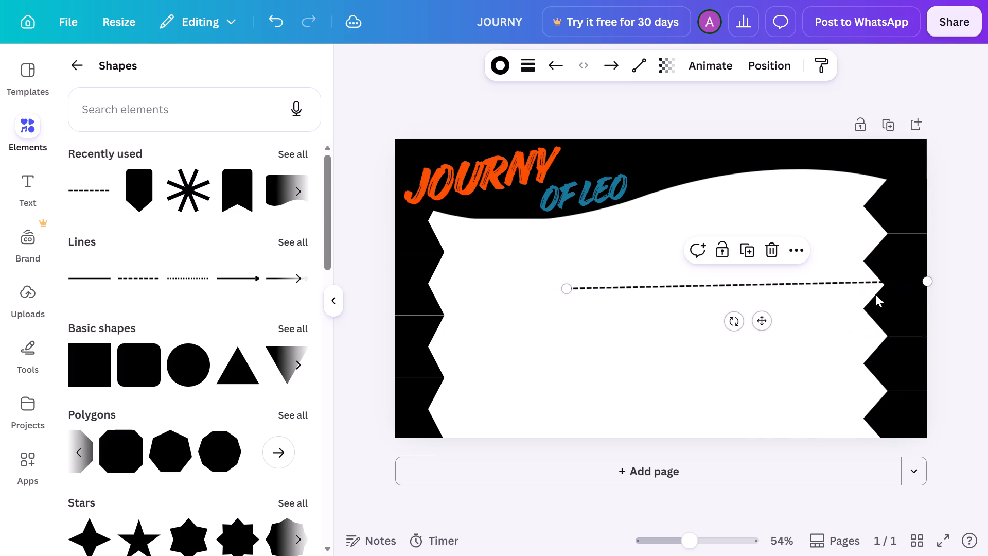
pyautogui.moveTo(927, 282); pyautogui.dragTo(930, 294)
# Move the dashed line and the attached right-border banner up to the wave header's lower edge, and delete the line.
pyautogui.moveTo(743, 289); pyautogui.dragTo(602, 410)
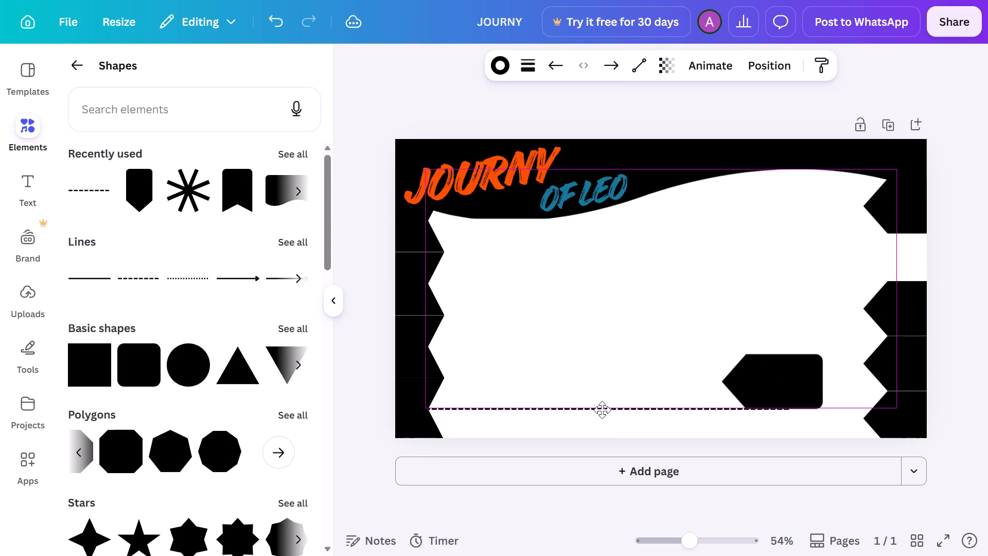
pyautogui.moveTo(602, 410); pyautogui.dragTo(602, 430)
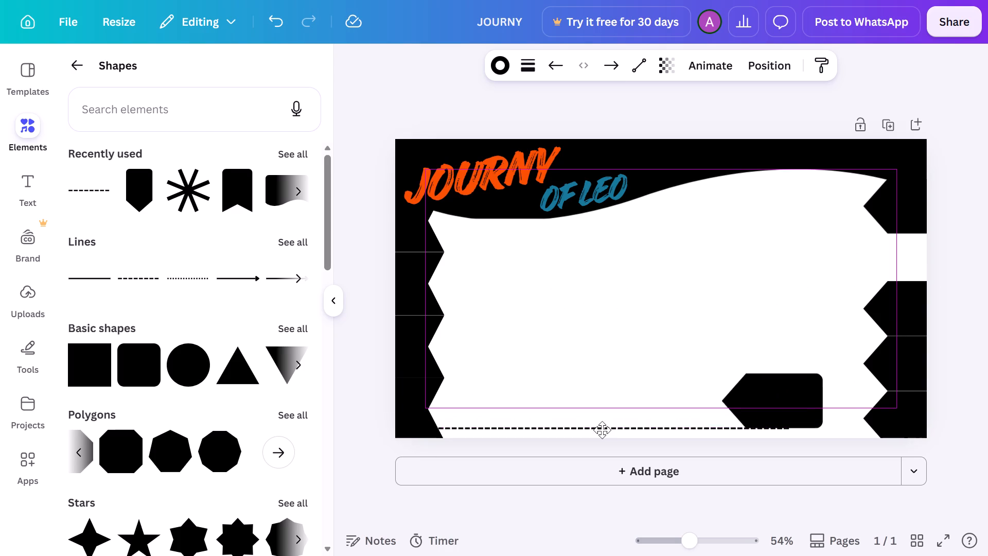
pyautogui.moveTo(602, 430); pyautogui.dragTo(619, 241)
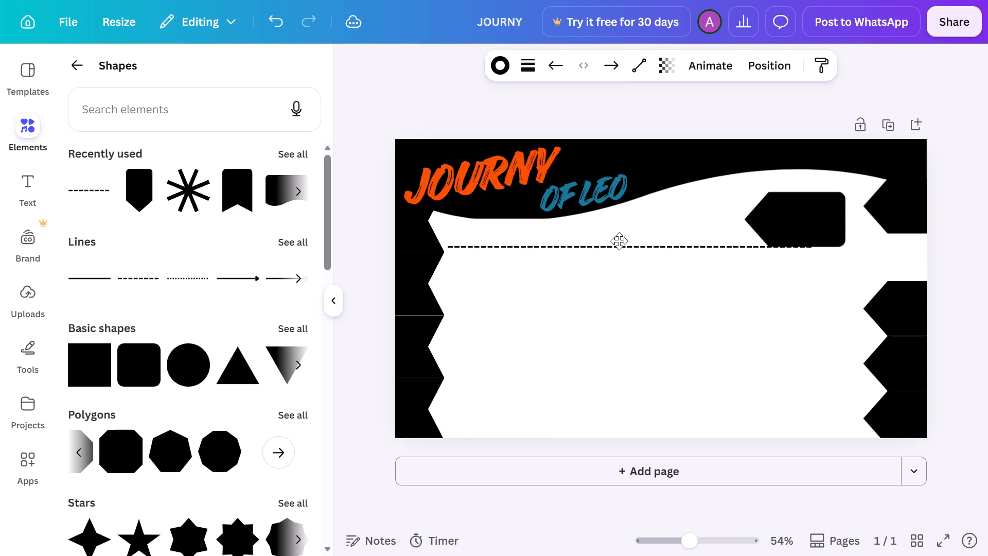
pyautogui.moveTo(619, 241); pyautogui.dragTo(615, 229)
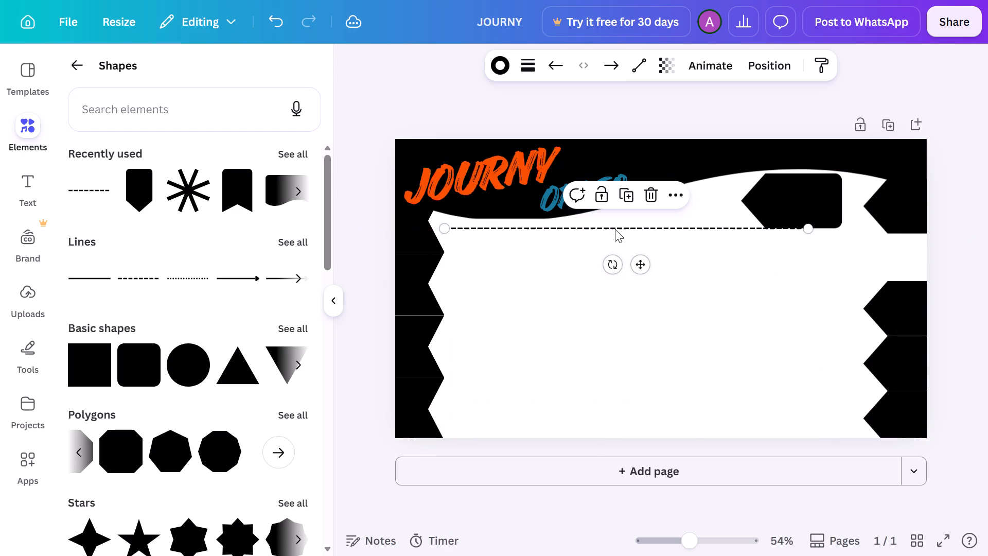
pyautogui.click(655, 193)
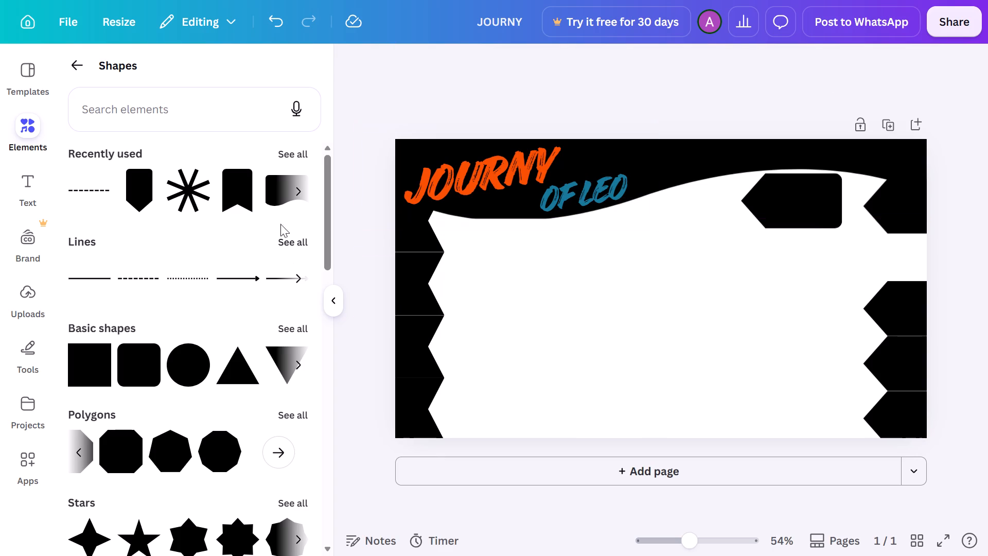
# Look through the recently used and abstract shapes for another element to add.
pyautogui.click(293, 195)
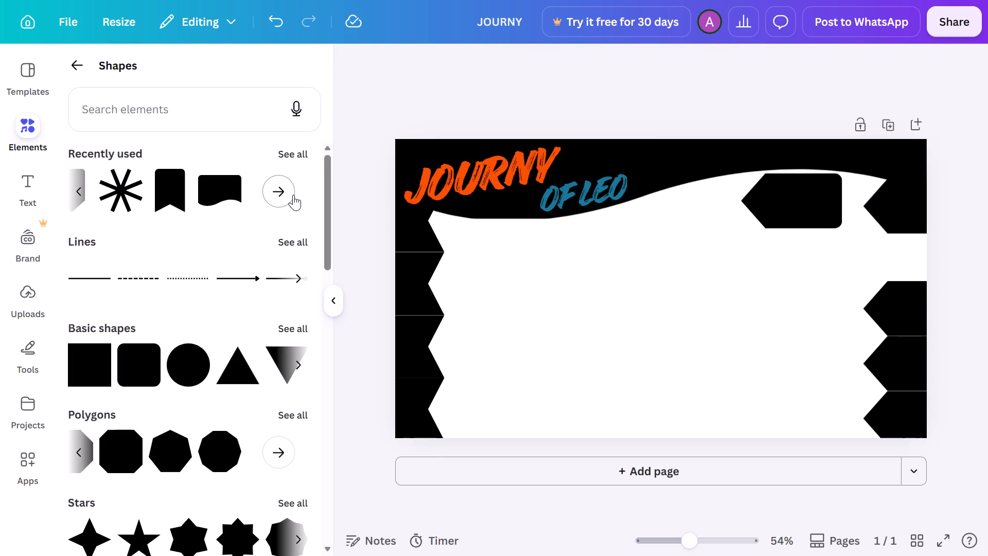
pyautogui.click(269, 198)
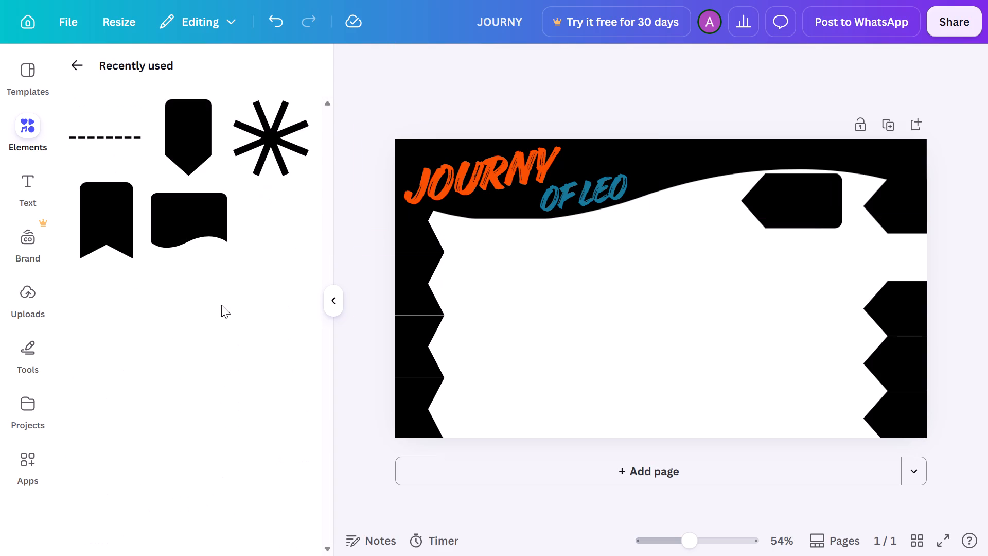
pyautogui.hscroll(3, 221, 305)
pyautogui.click(81, 68)
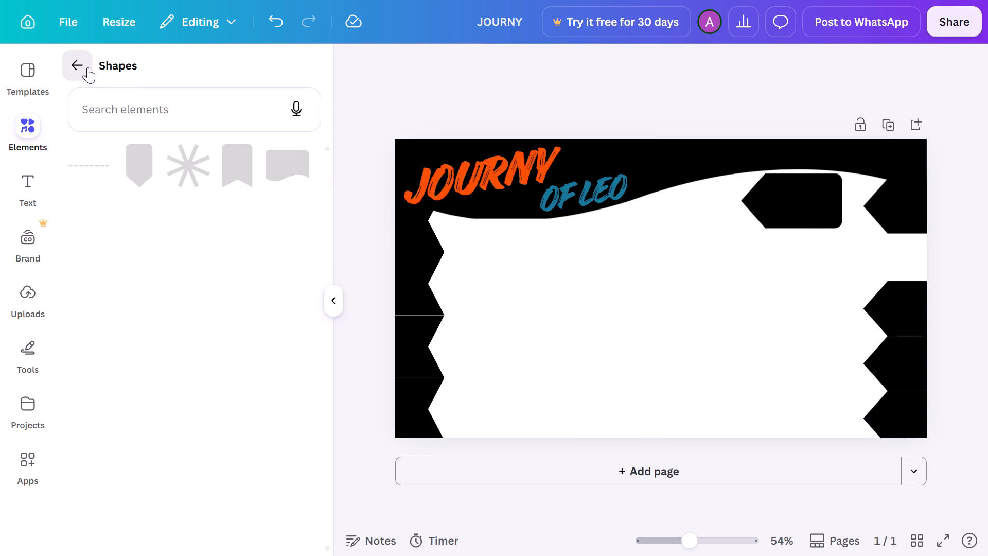
pyautogui.scroll(-8, 147, 239)
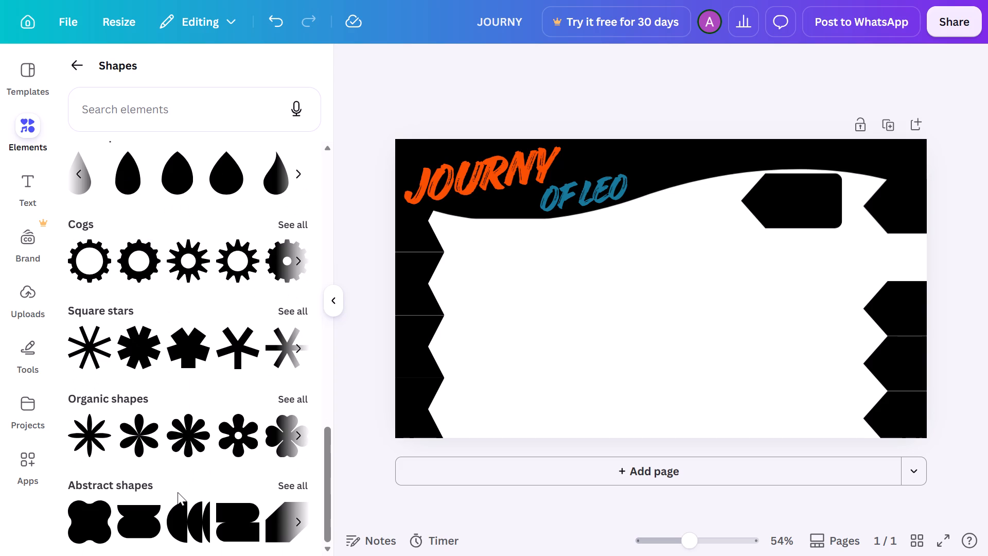
pyautogui.click(290, 524)
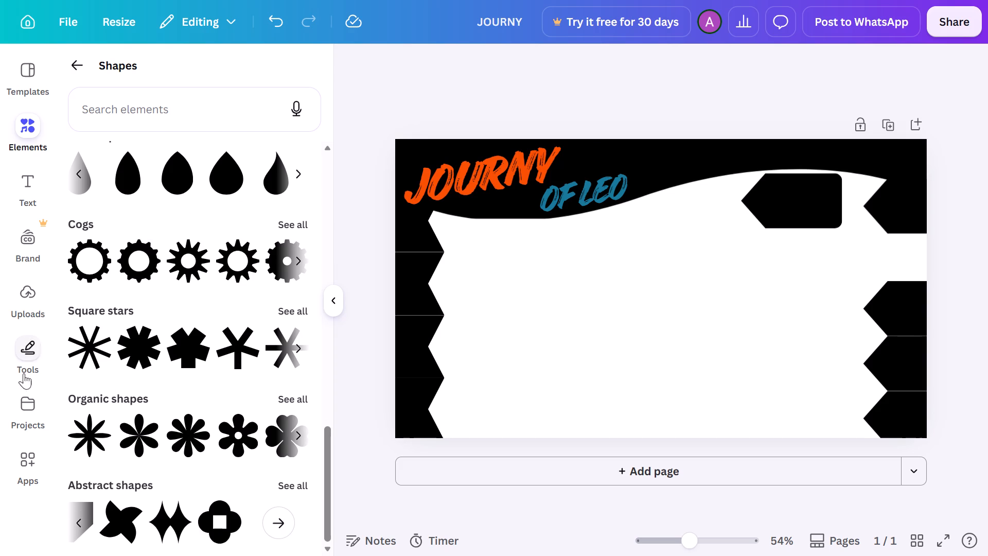
pyautogui.click(38, 298)
# Add the dynamic page number text to the design.
pyautogui.click(25, 193)
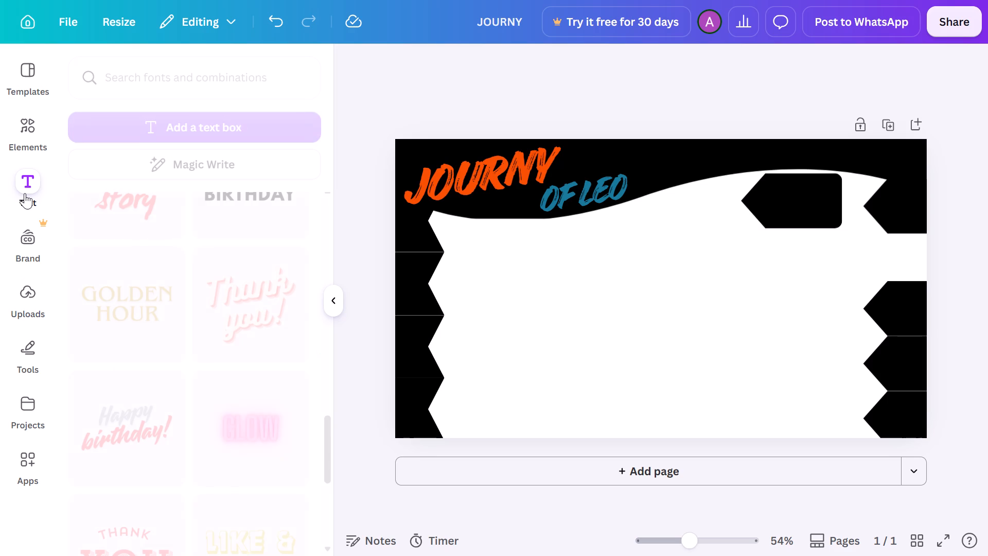
pyautogui.scroll(3, 158, 319)
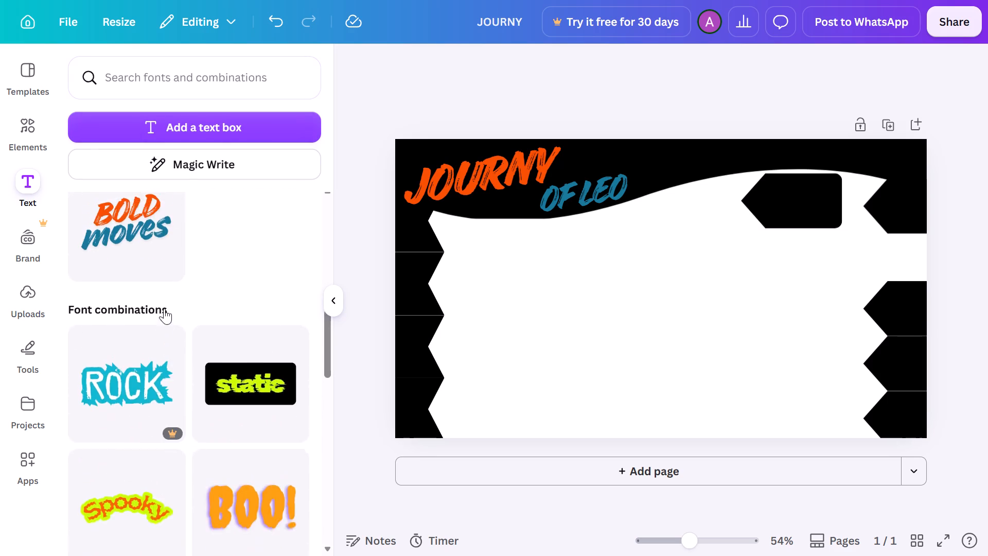
pyautogui.scroll(3, 164, 308)
pyautogui.scroll(-6, 164, 308)
pyautogui.scroll(1, 164, 308)
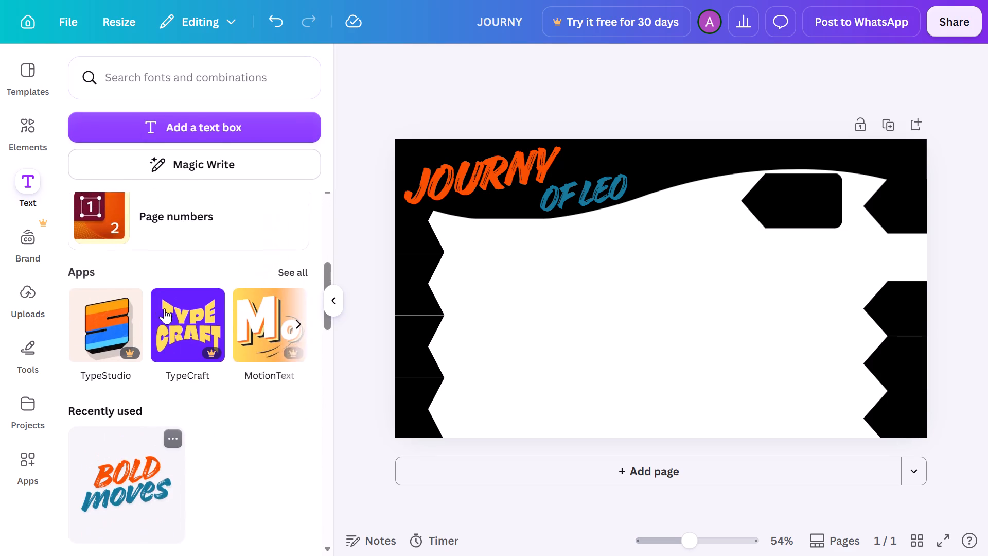
pyautogui.scroll(1, 164, 308)
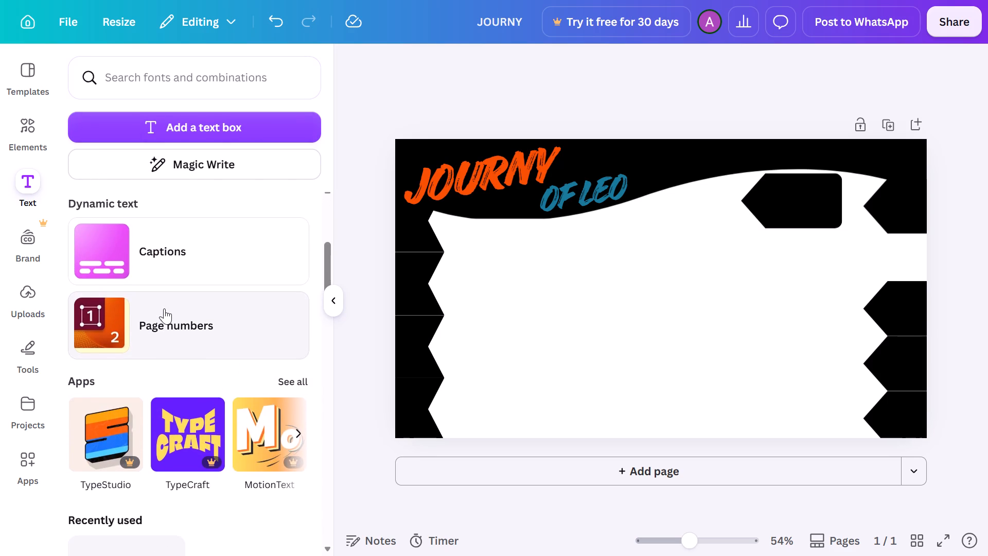
pyautogui.click(164, 308)
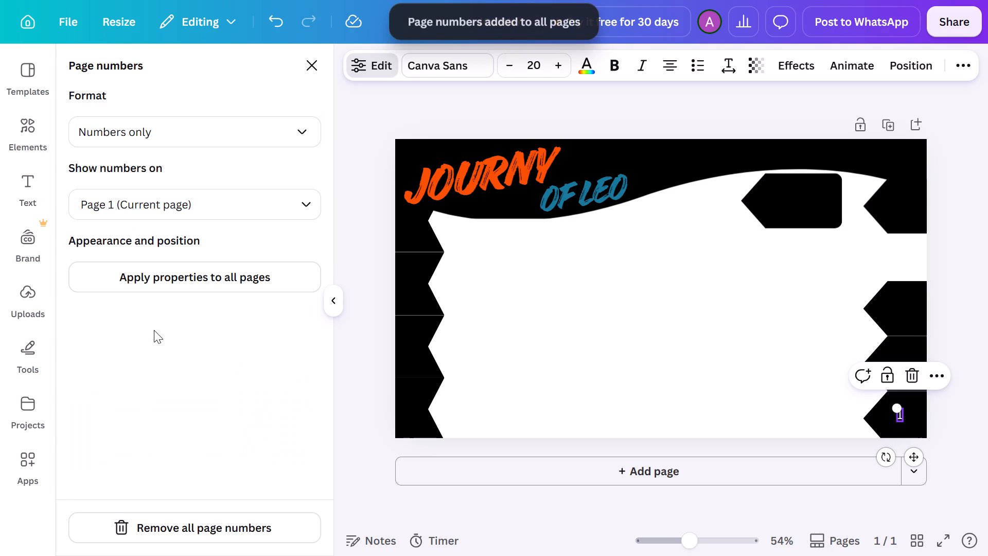
pyautogui.hscroll(4, 154, 330)
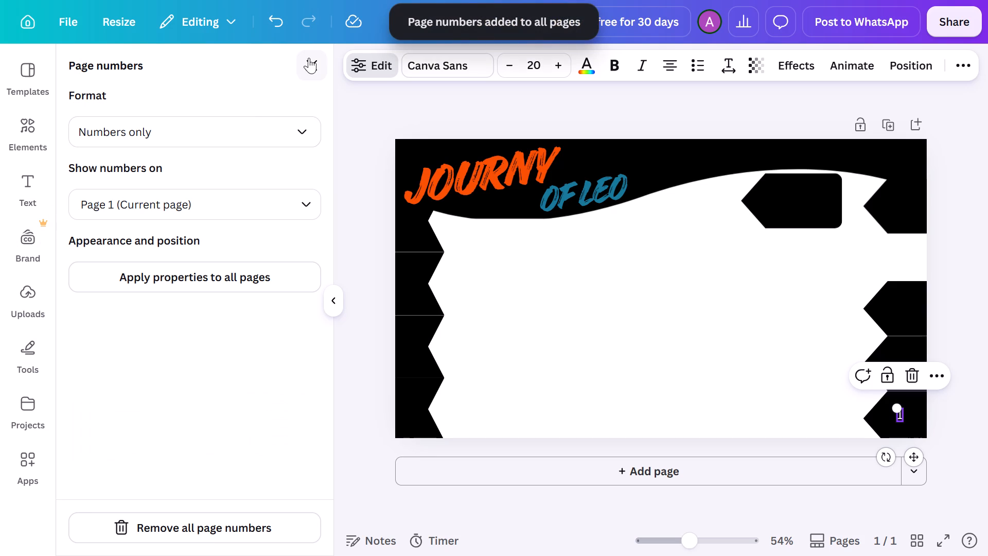
pyautogui.click(308, 60)
# Open the captions tool and look through the available caption styles.
pyautogui.scroll(-1, 151, 317)
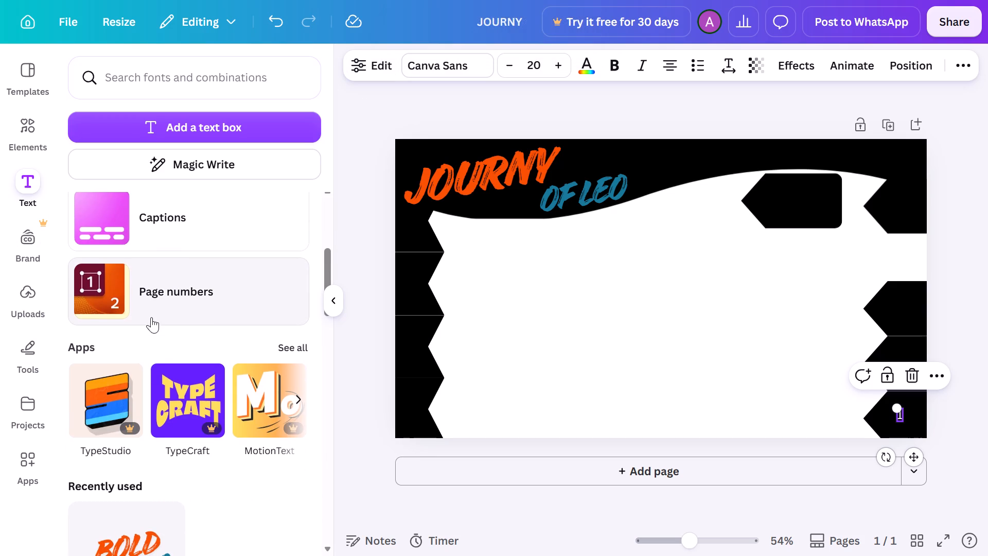
pyautogui.click(203, 203)
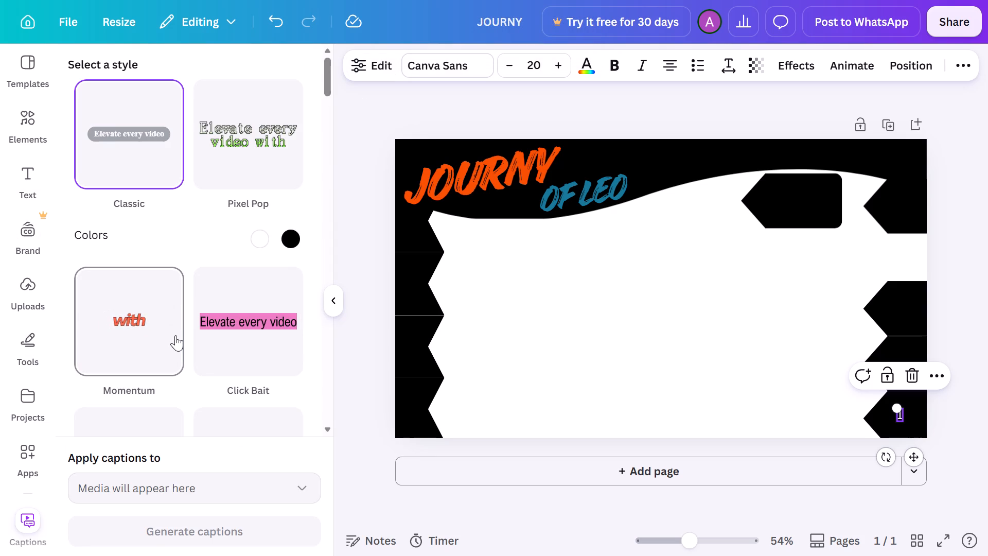
pyautogui.scroll(-1, 175, 335)
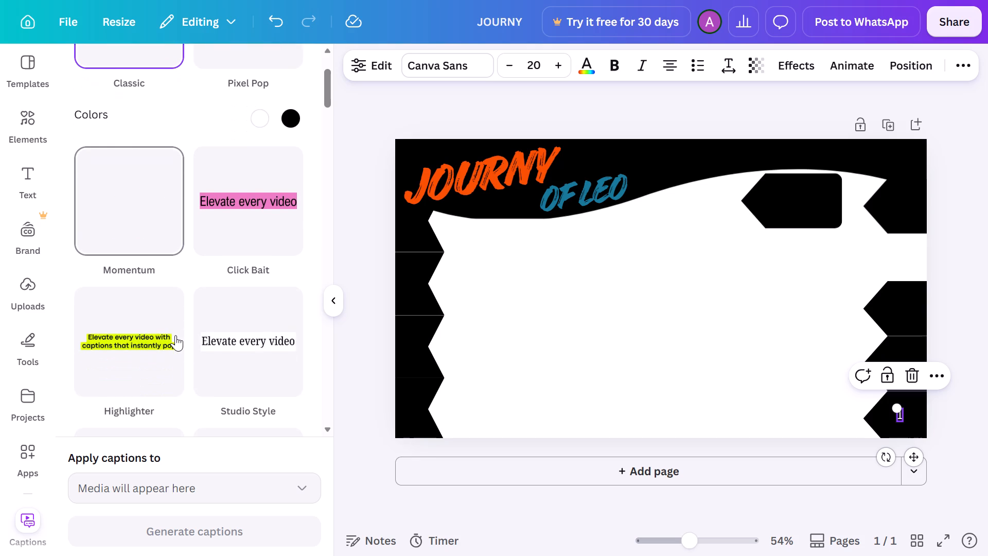
pyautogui.scroll(-4, 175, 335)
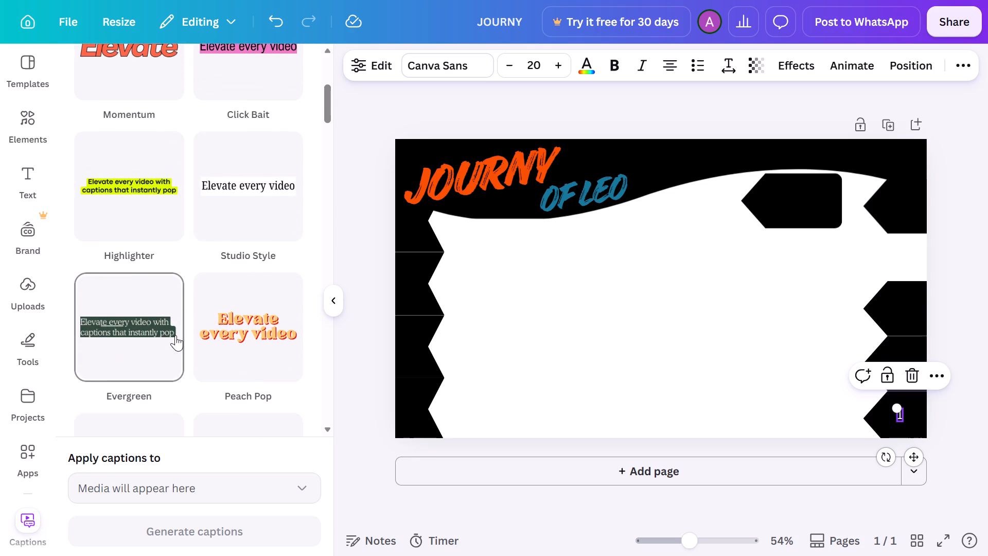
pyautogui.scroll(-2, 175, 335)
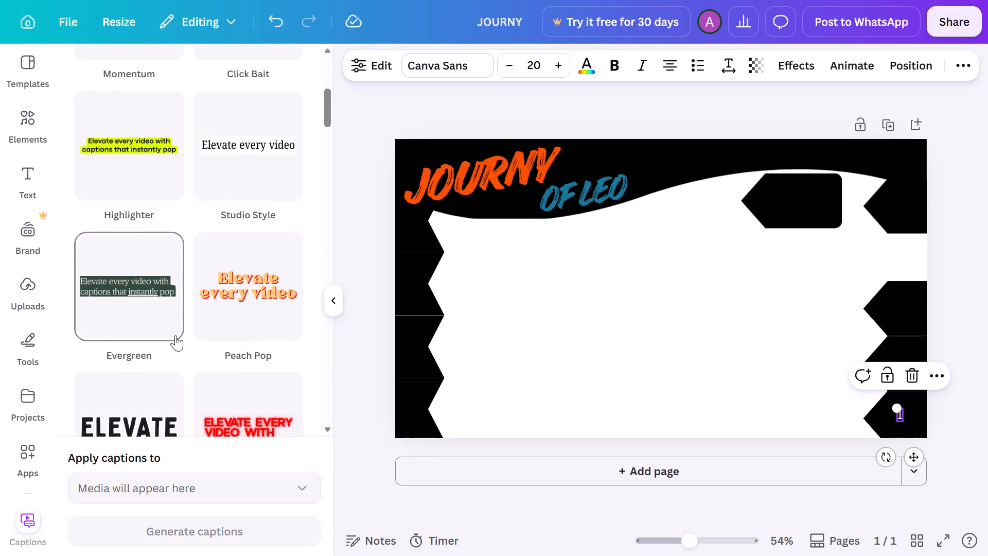
pyautogui.scroll(-3, 175, 335)
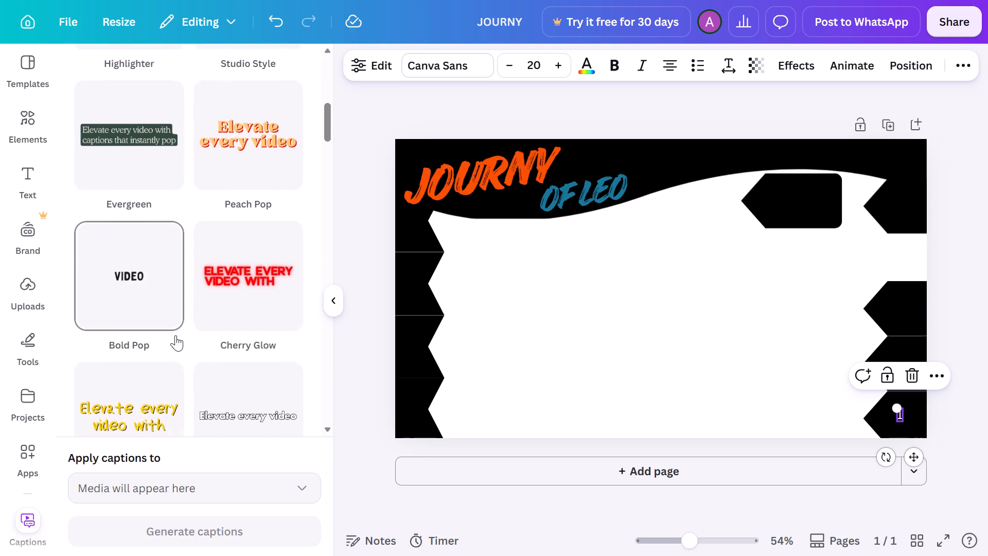
pyautogui.scroll(-3, 175, 335)
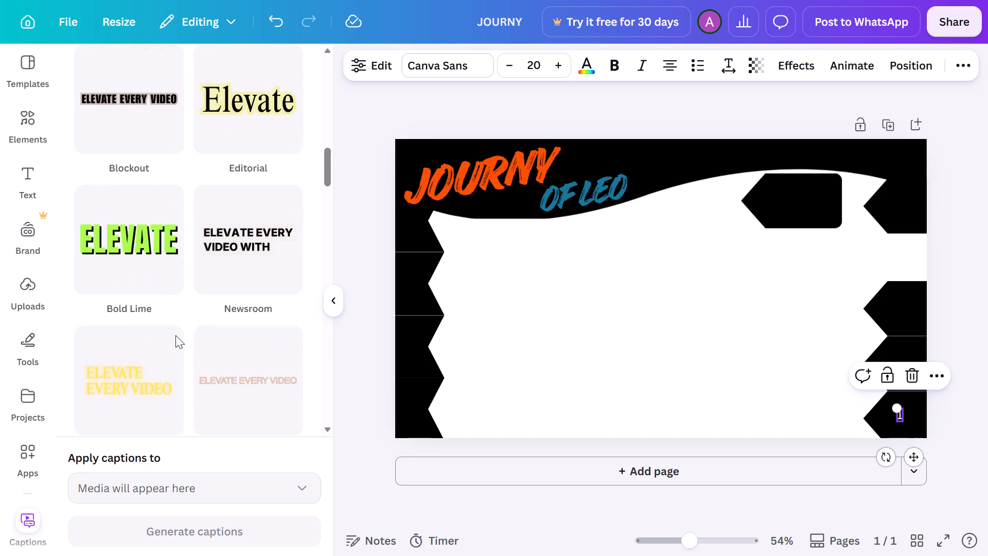
pyautogui.scroll(-1, 175, 335)
pyautogui.scroll(4, 175, 335)
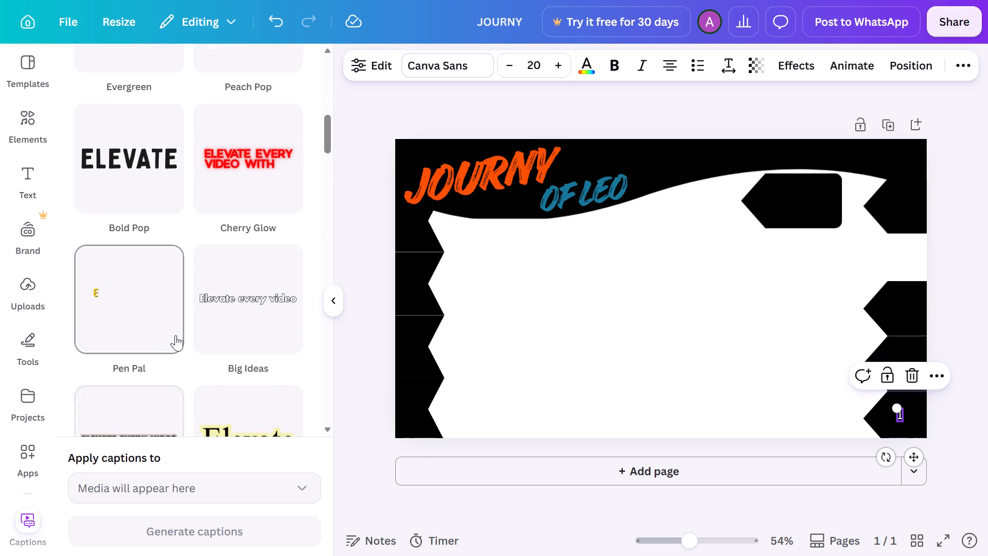
pyautogui.scroll(2, 175, 335)
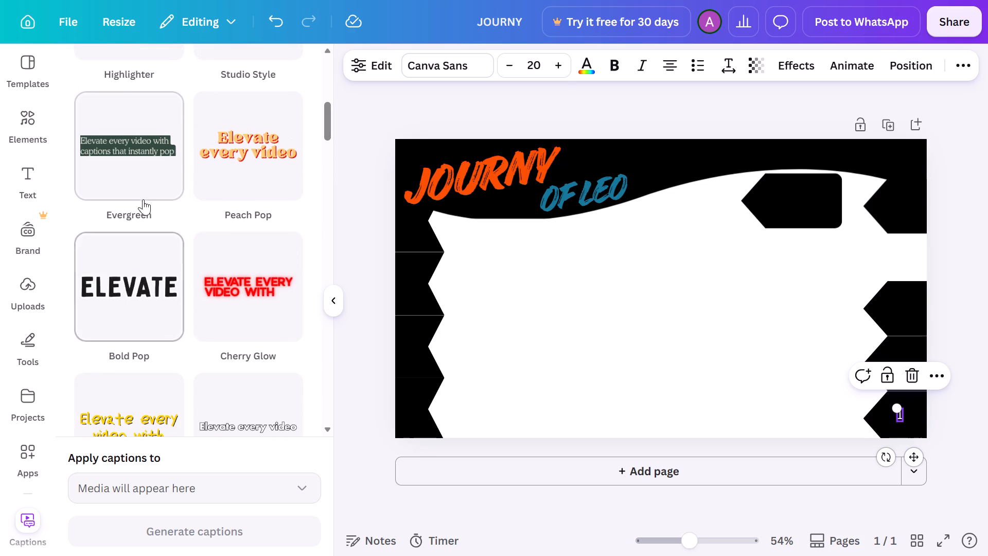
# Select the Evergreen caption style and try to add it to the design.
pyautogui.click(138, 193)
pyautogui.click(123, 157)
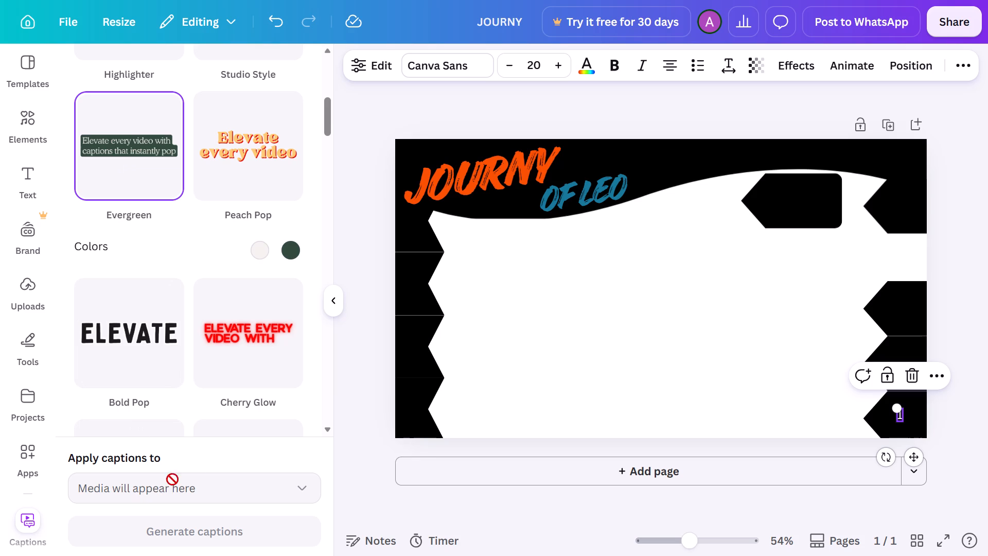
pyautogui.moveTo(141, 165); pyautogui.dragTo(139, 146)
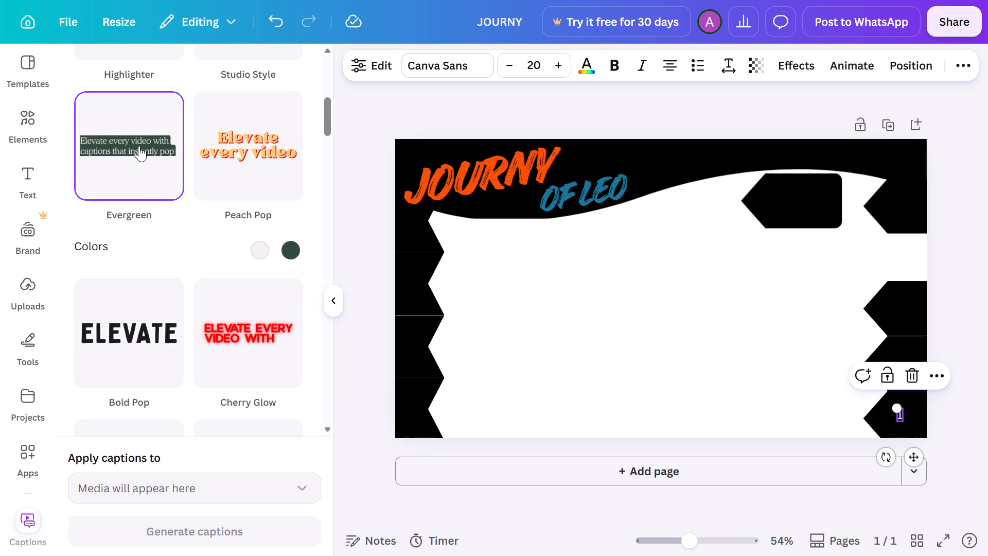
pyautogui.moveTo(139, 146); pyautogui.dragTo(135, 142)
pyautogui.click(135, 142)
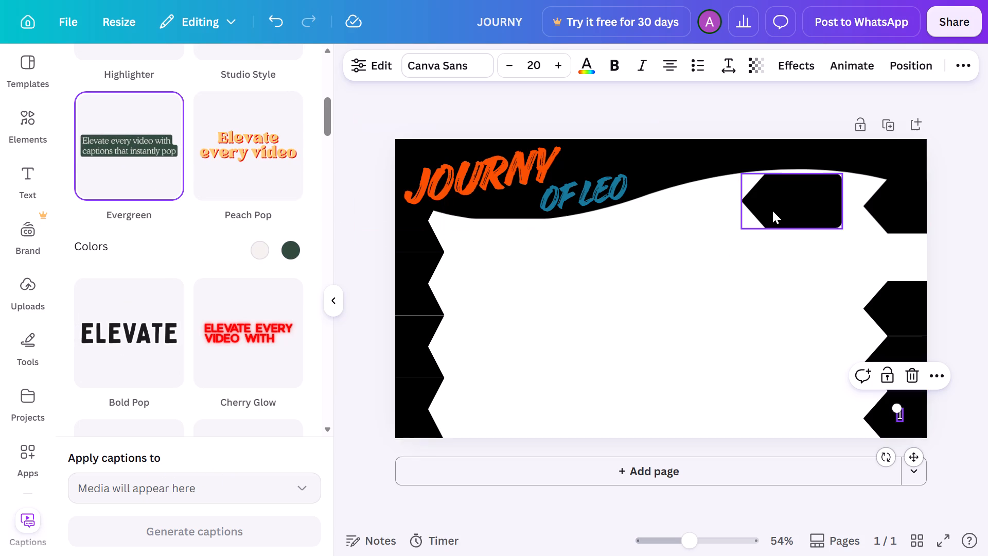
# Move the loose black banner from below the wave header into the gap in the right zigzag border.
pyautogui.moveTo(779, 204); pyautogui.dragTo(897, 253)
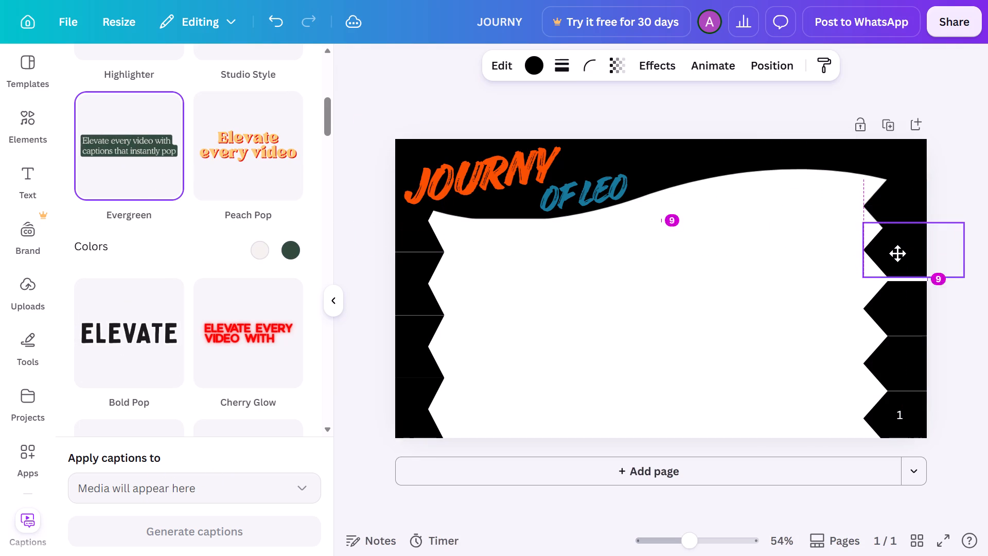
pyautogui.moveTo(897, 253); pyautogui.dragTo(898, 260)
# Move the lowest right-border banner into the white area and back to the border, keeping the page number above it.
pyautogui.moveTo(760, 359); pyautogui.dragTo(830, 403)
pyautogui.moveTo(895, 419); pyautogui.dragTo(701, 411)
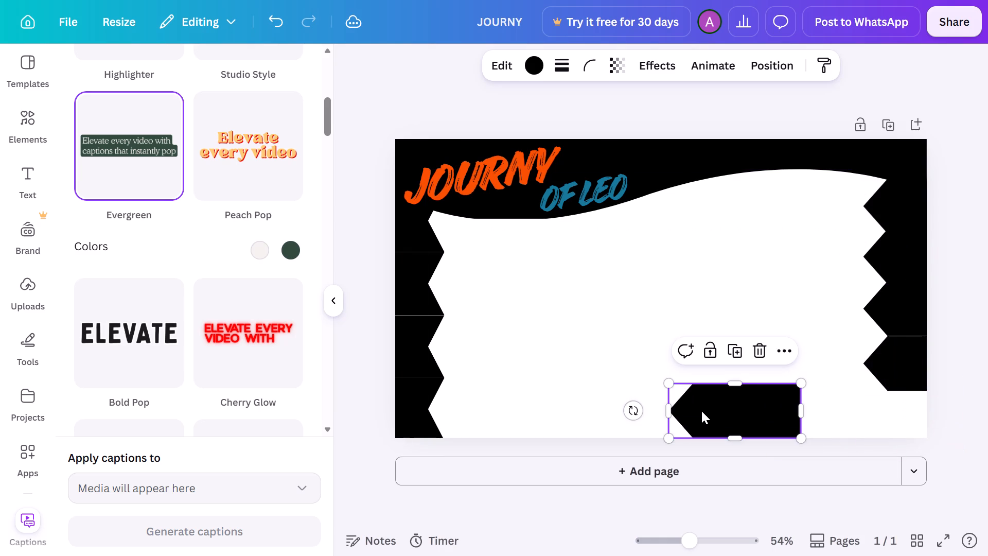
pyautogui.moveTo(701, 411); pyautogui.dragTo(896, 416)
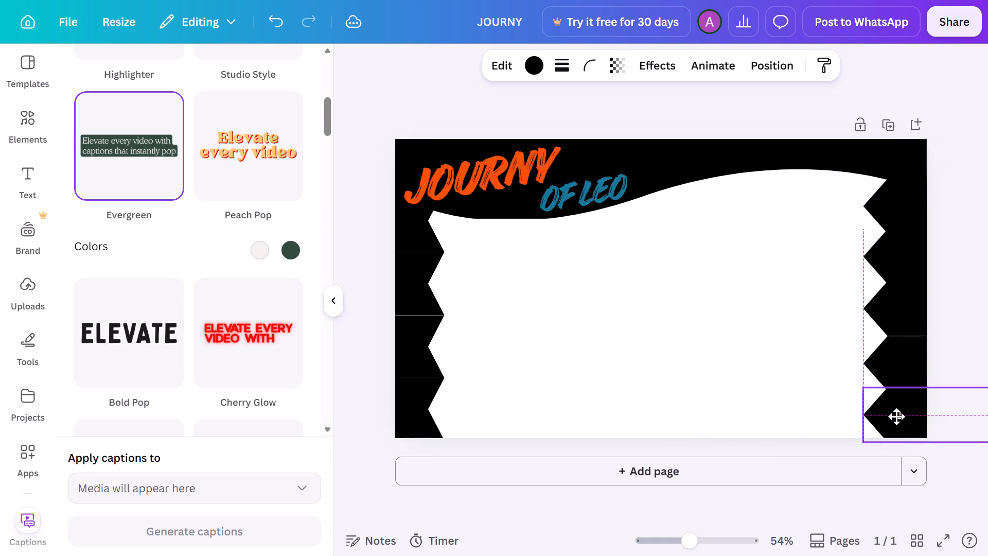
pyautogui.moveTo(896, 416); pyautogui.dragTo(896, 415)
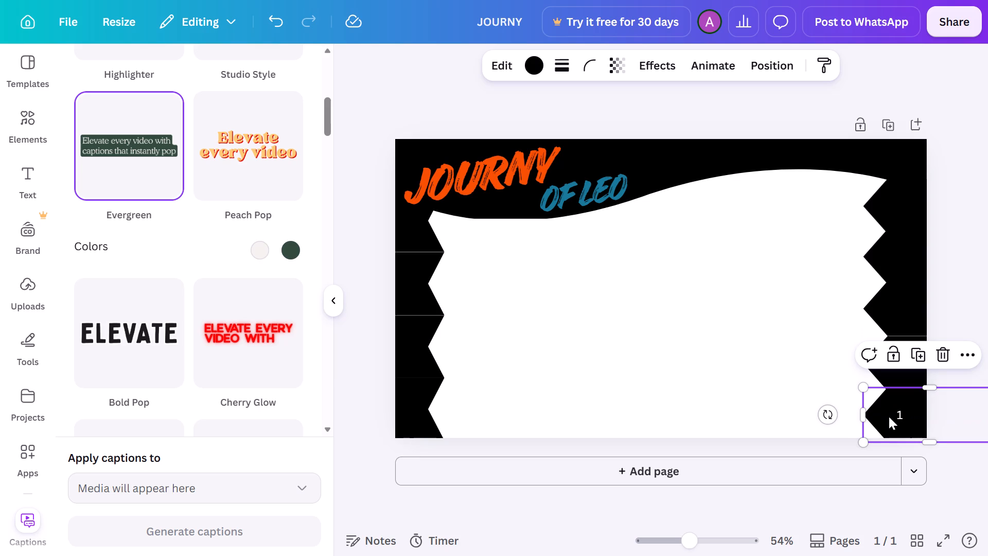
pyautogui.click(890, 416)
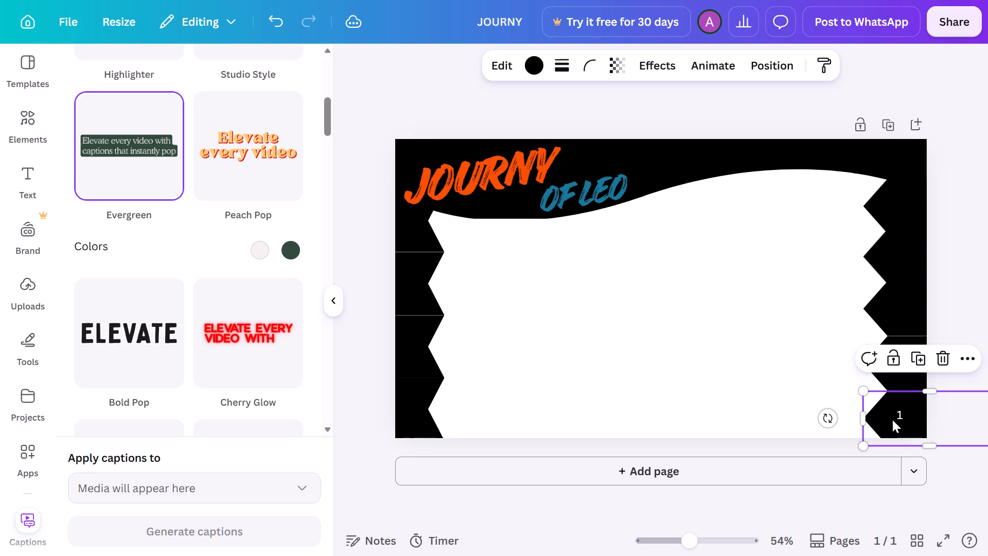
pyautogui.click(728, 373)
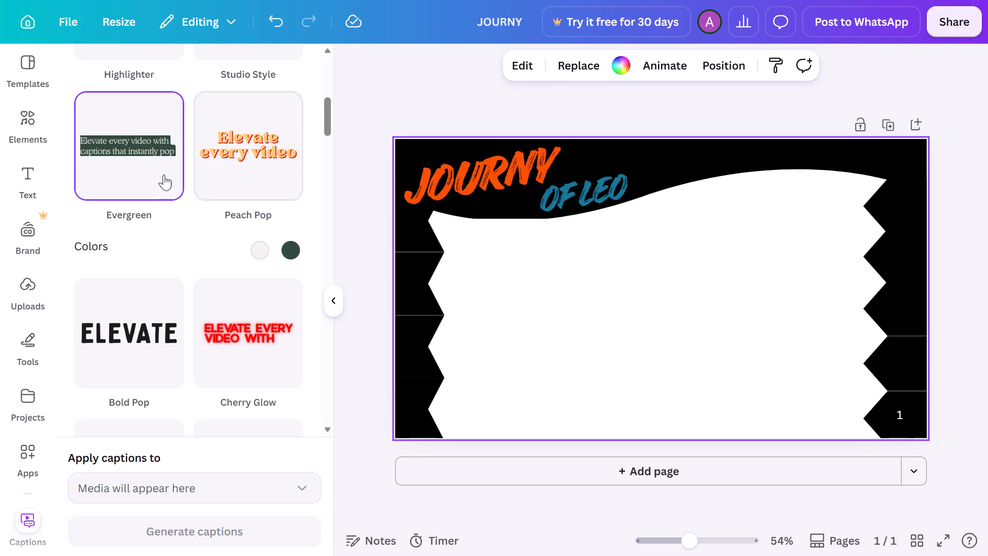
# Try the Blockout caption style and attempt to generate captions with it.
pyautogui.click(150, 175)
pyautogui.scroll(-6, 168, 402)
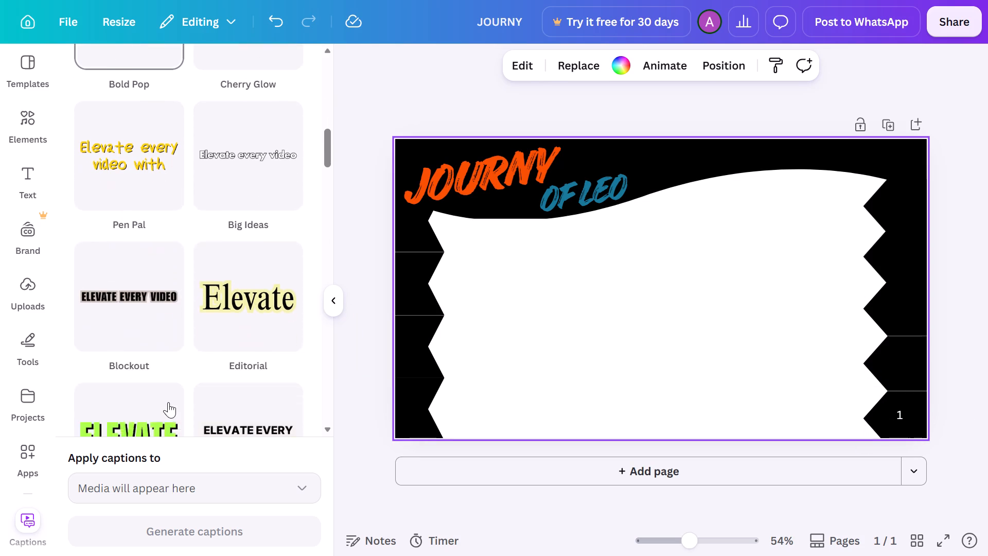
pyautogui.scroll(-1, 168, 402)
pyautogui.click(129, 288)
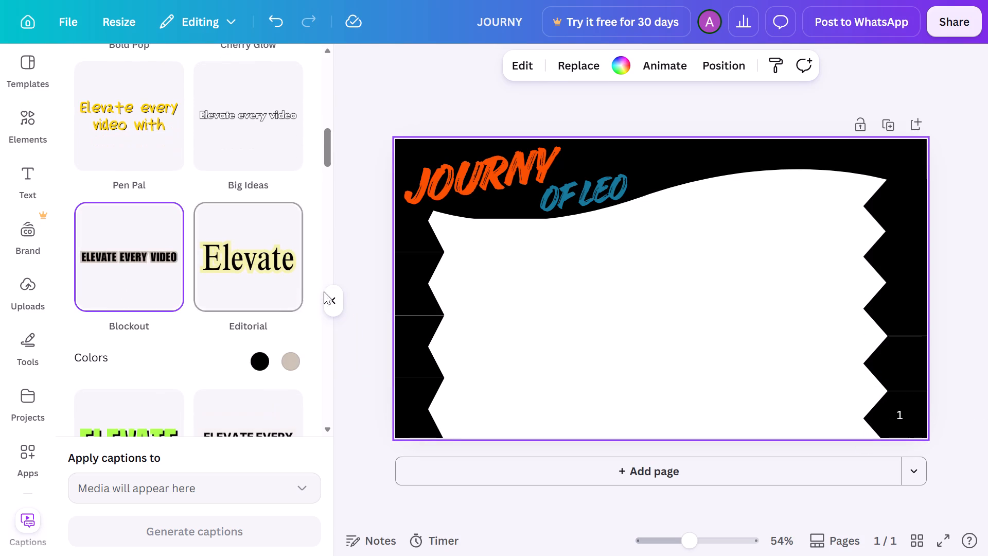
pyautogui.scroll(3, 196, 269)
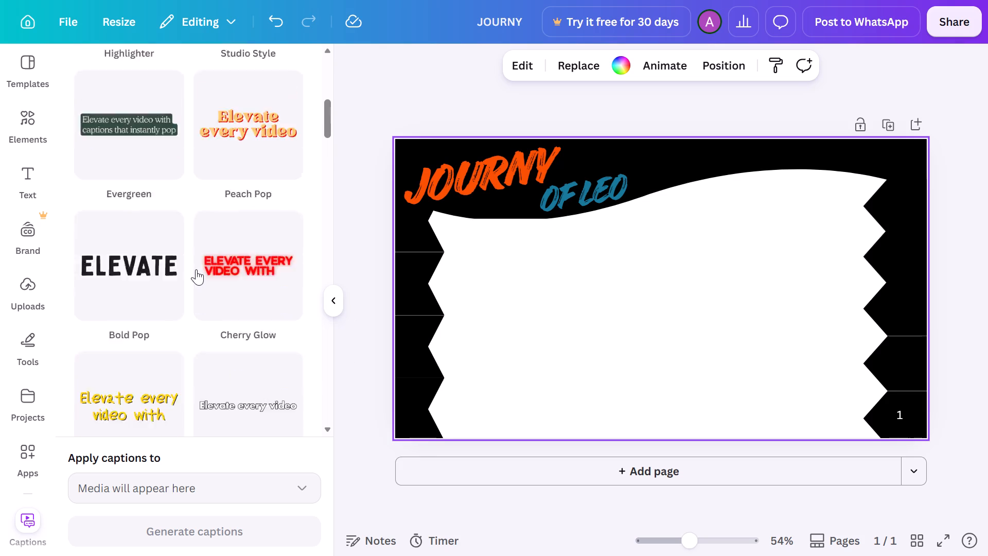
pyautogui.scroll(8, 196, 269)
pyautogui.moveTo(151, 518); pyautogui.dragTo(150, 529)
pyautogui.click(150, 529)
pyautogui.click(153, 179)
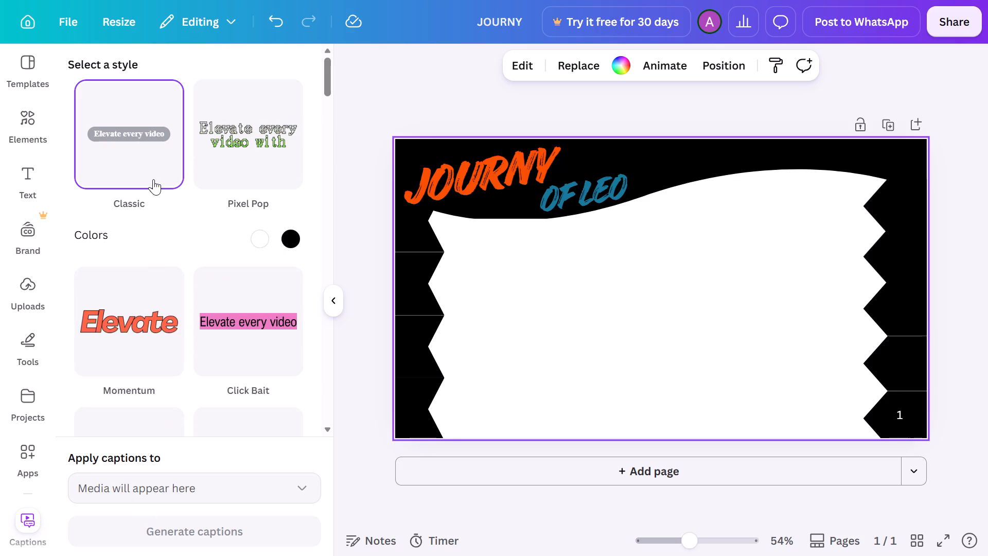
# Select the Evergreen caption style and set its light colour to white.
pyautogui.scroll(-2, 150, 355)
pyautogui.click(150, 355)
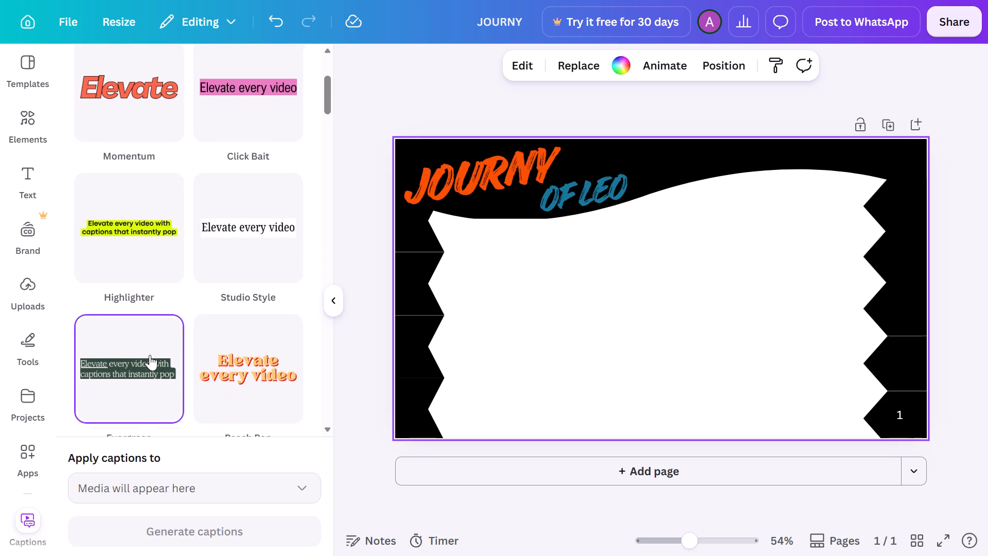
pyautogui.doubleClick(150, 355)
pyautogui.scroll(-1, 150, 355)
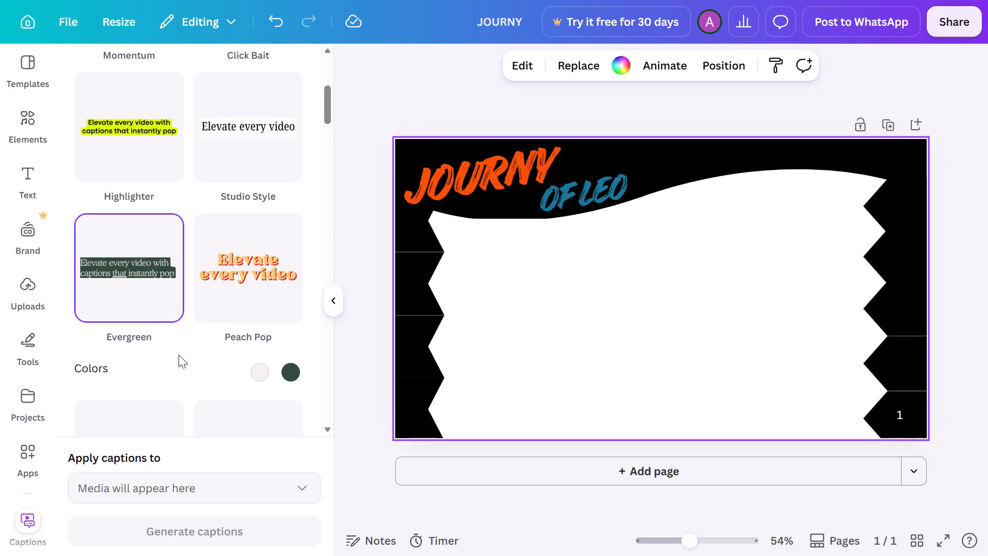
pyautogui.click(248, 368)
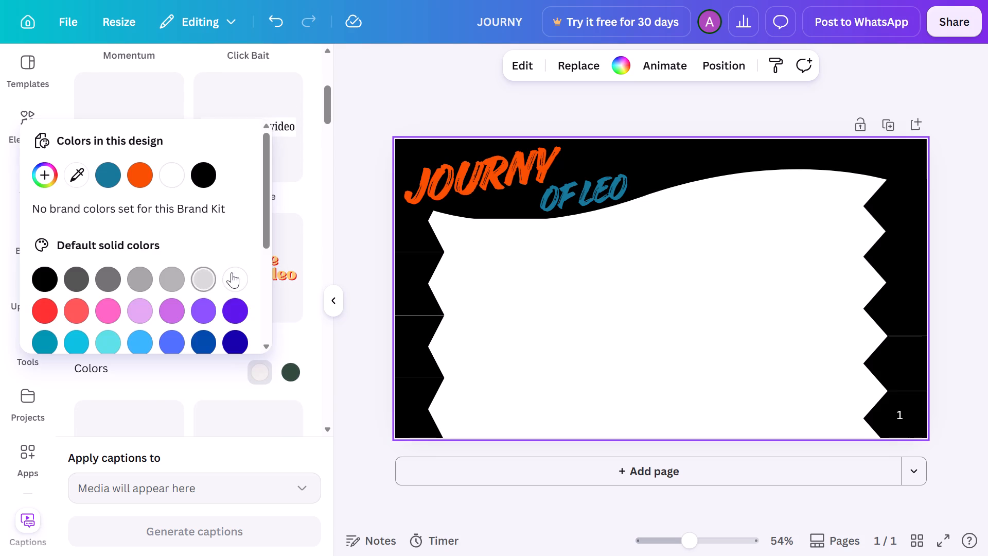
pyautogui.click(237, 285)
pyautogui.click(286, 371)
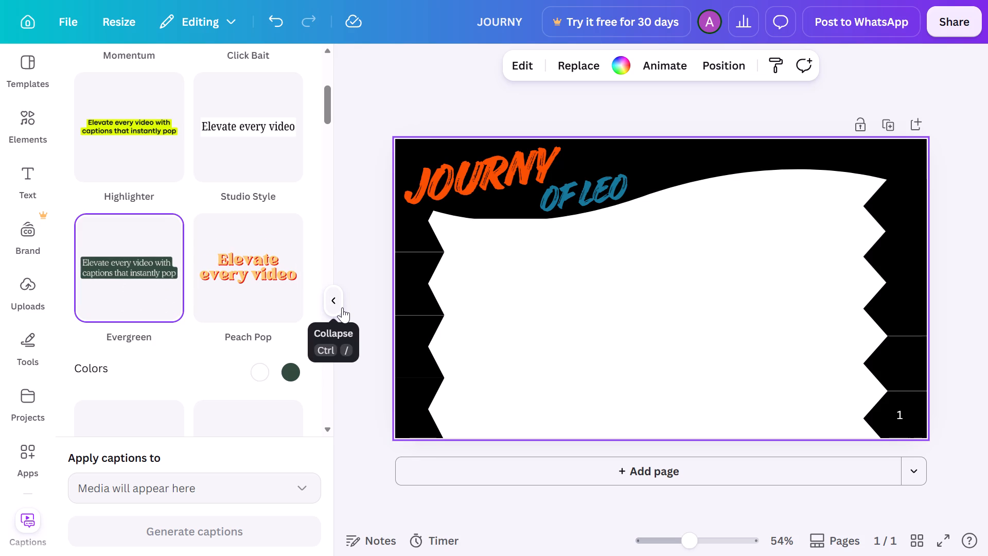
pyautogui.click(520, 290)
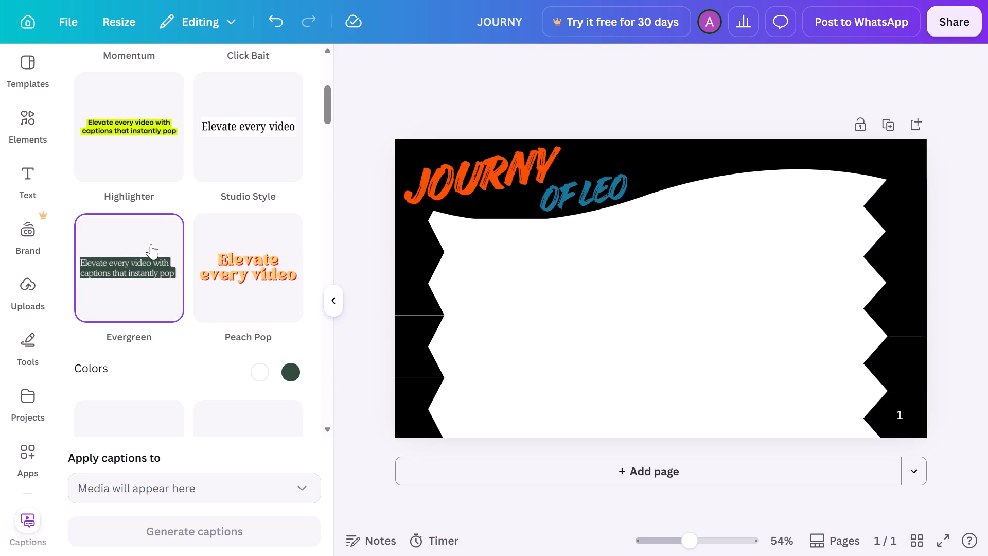
# Try the Newsroom and Refined caption styles and look through the rest of the style collection.
pyautogui.scroll(-5, 151, 244)
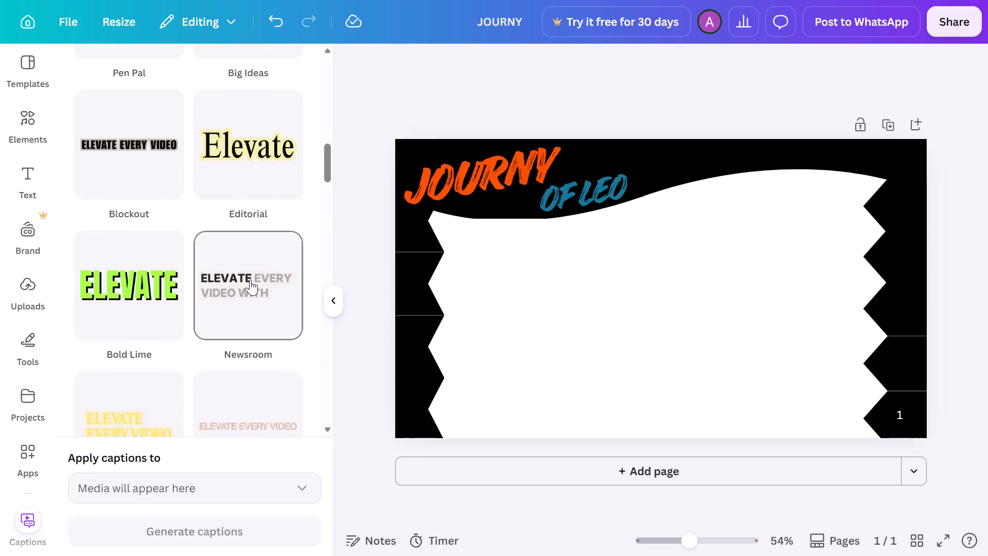
pyautogui.click(250, 280)
pyautogui.scroll(-2, 198, 366)
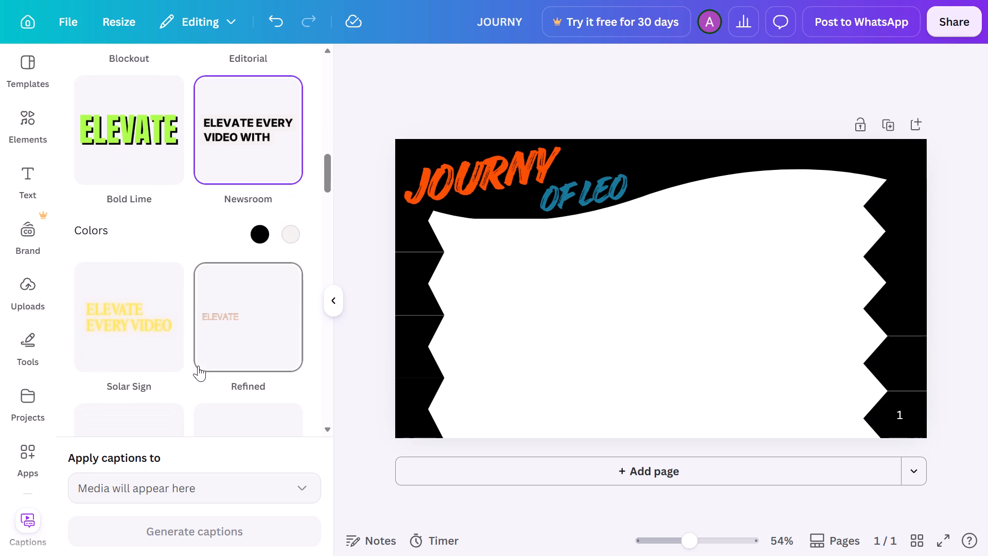
pyautogui.scroll(-1, 188, 416)
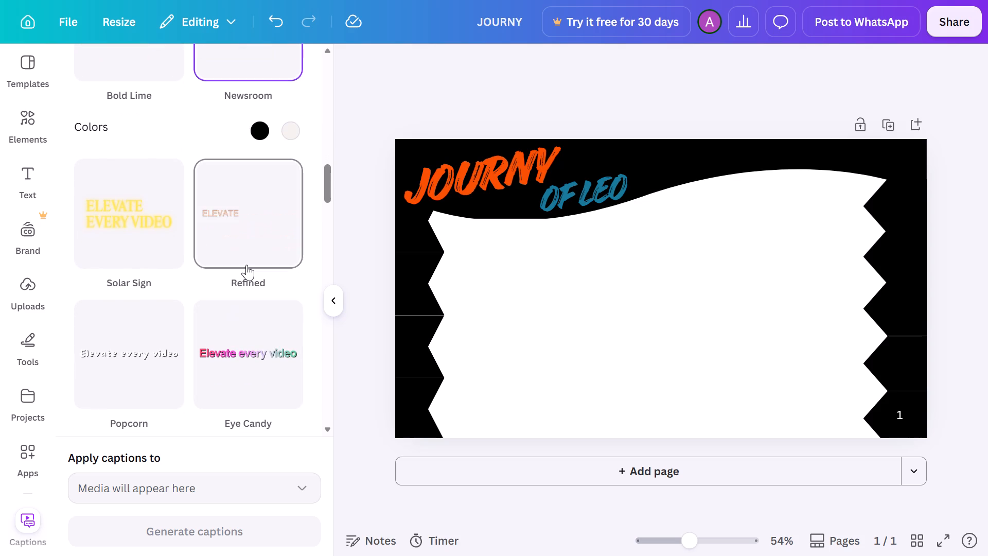
pyautogui.click(246, 265)
pyautogui.scroll(-7, 137, 352)
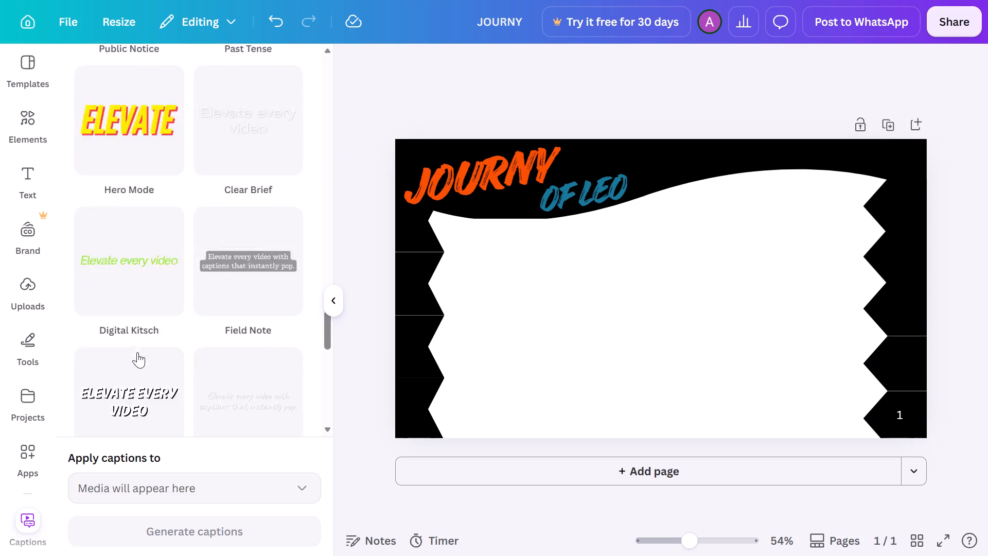
pyautogui.scroll(-8, 137, 352)
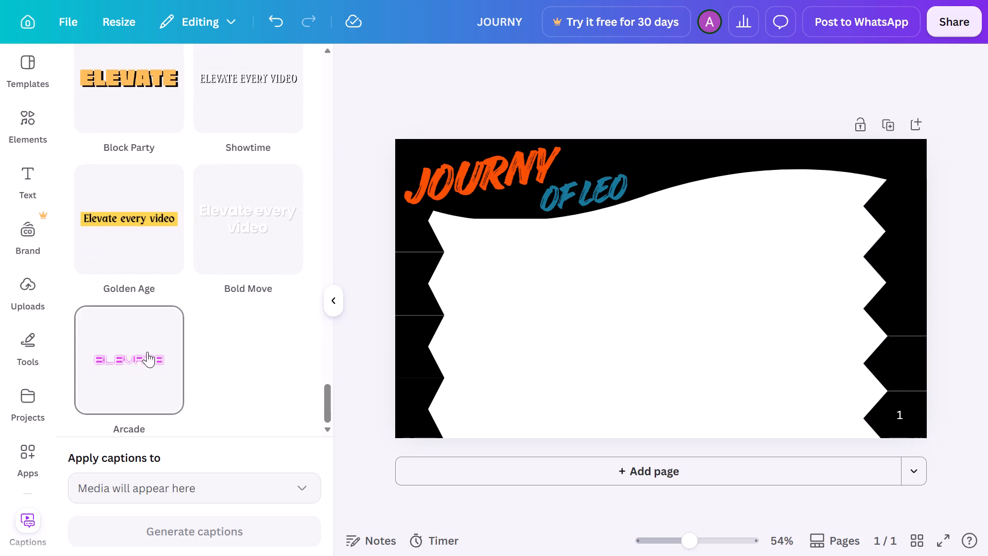
pyautogui.scroll(-1, 176, 491)
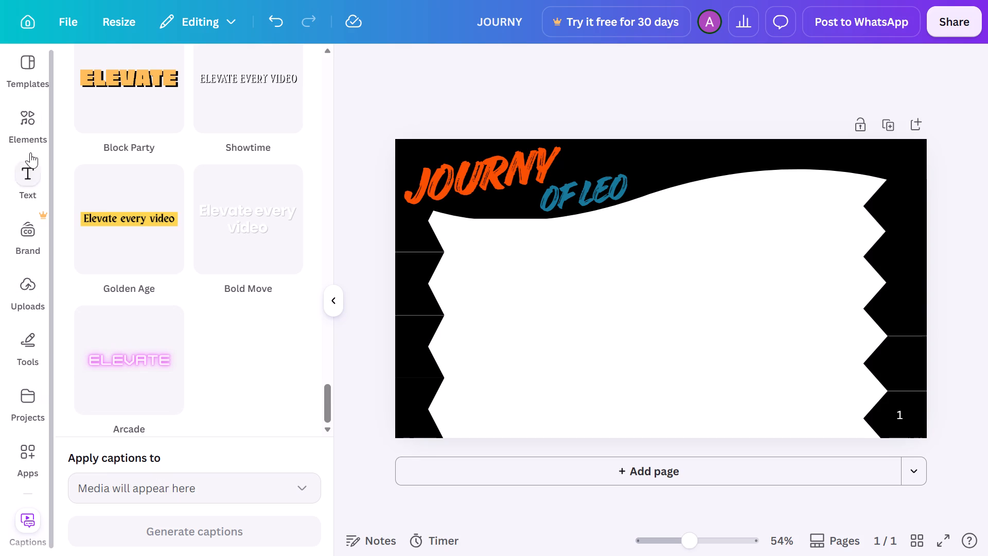
pyautogui.scroll(9, 184, 98)
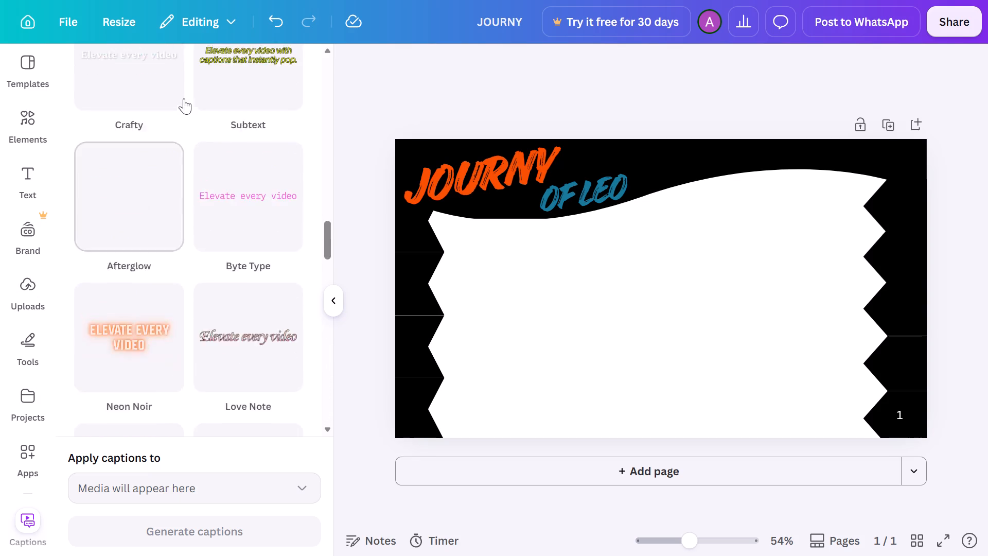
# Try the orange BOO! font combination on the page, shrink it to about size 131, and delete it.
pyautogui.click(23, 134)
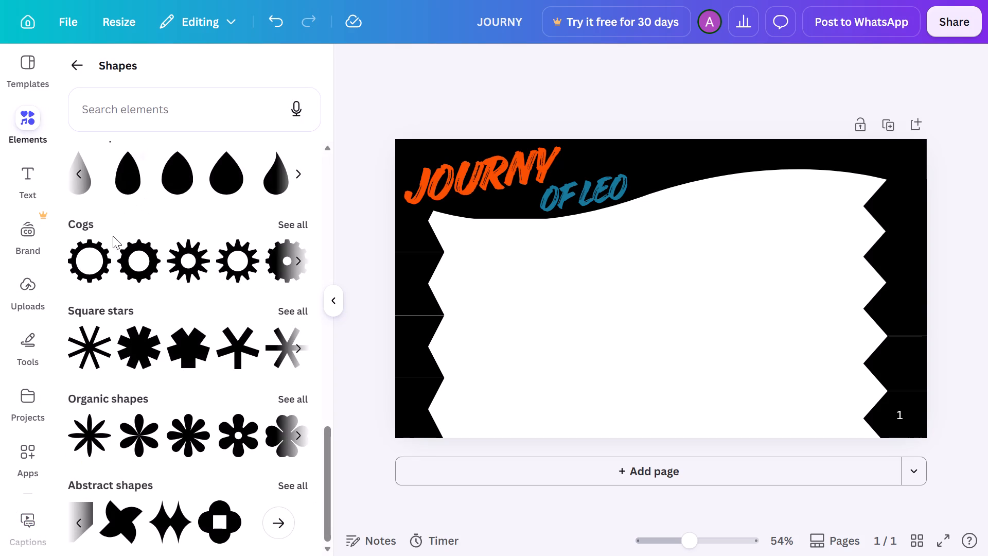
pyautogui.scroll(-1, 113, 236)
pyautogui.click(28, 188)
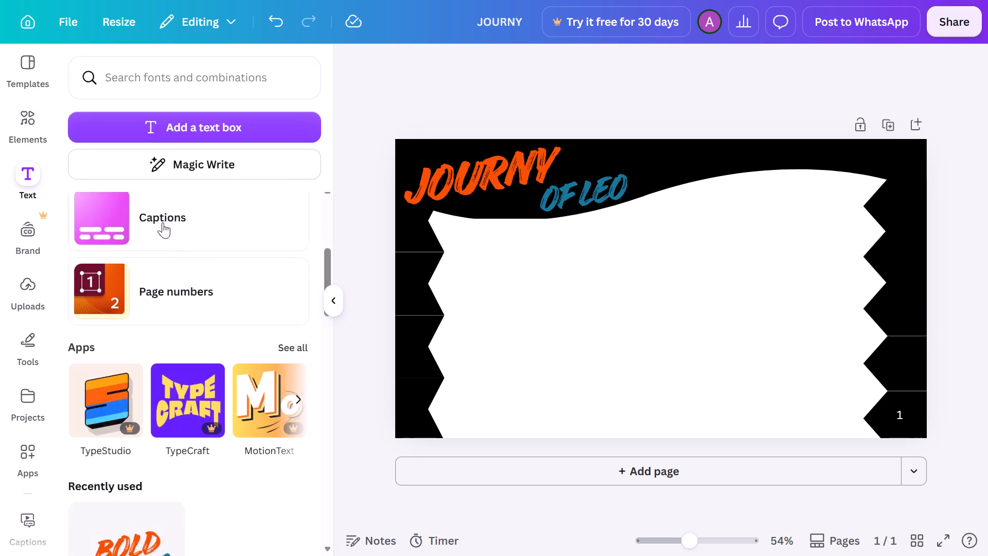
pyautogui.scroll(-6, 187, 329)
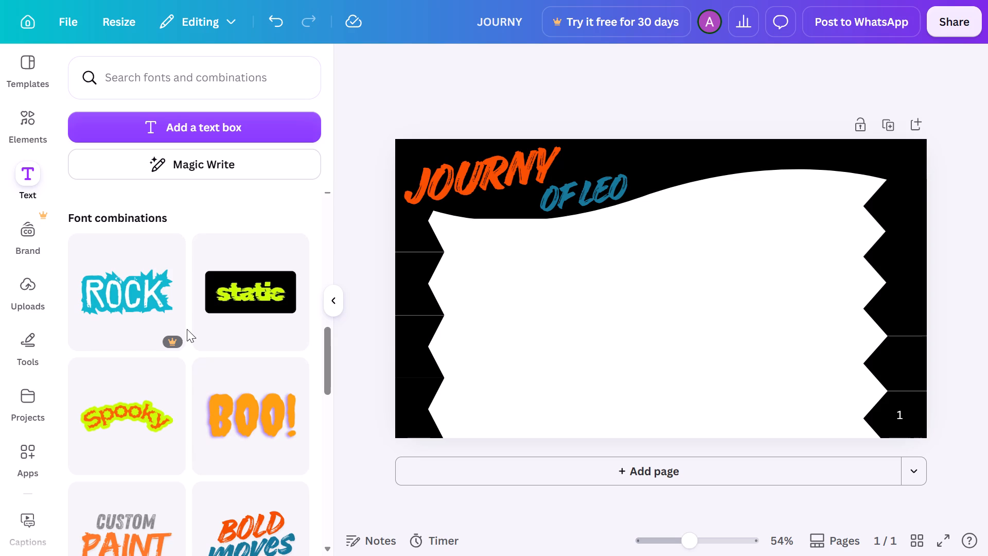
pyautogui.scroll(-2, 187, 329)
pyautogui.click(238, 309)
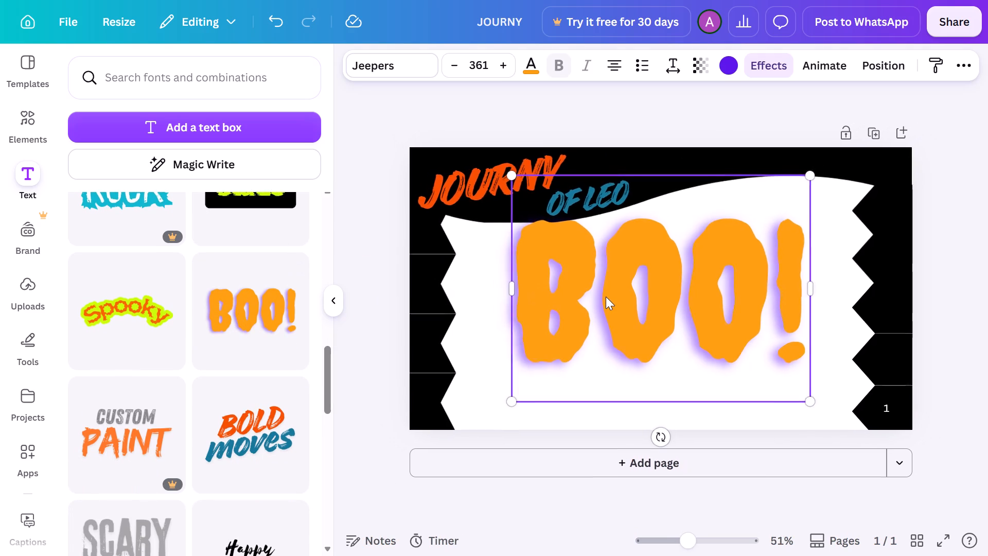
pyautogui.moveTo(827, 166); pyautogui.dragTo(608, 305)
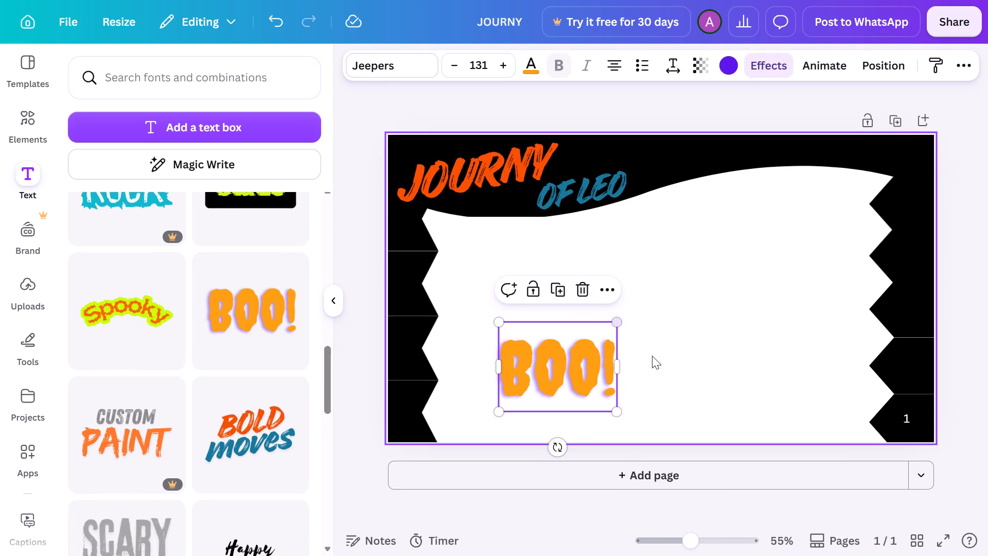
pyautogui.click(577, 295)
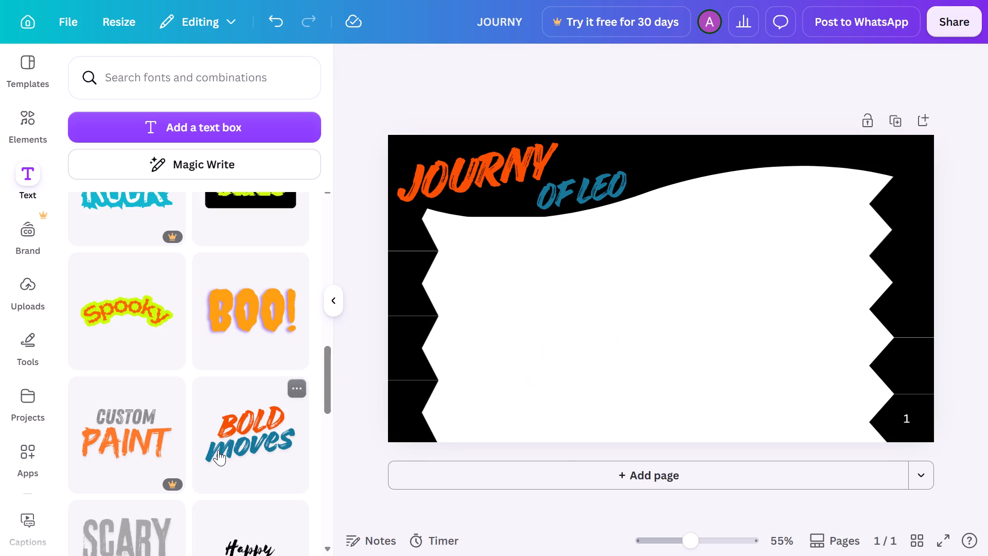
# Look through the font combinations for a style suited to the thumbnail's main text.
pyautogui.scroll(-3, 218, 450)
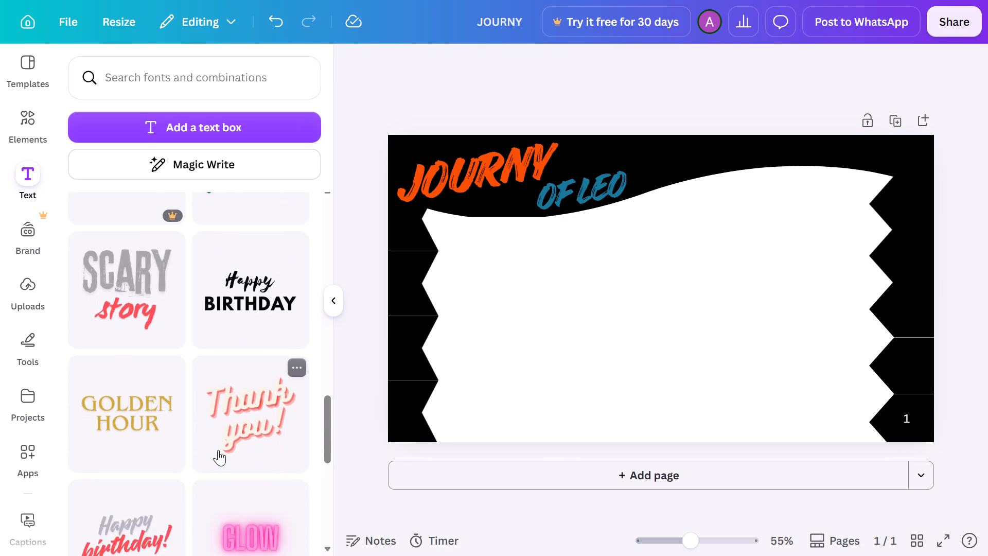
pyautogui.scroll(-3, 218, 450)
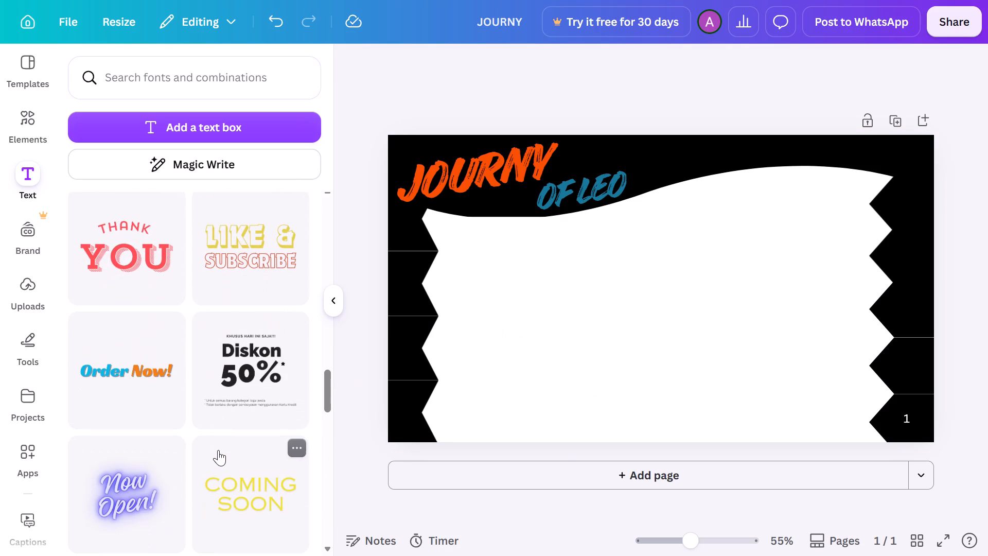
pyautogui.scroll(-2, 218, 450)
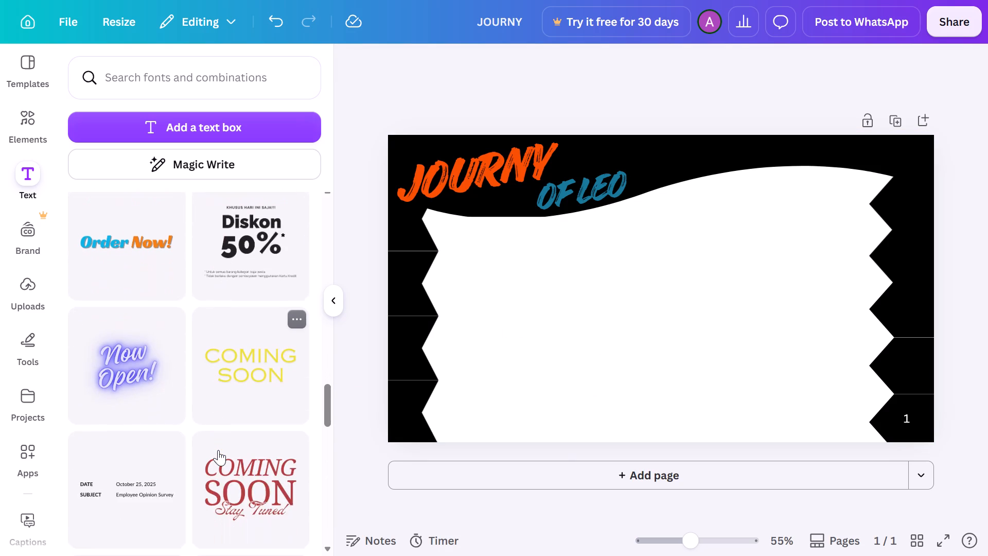
pyautogui.scroll(-2, 218, 450)
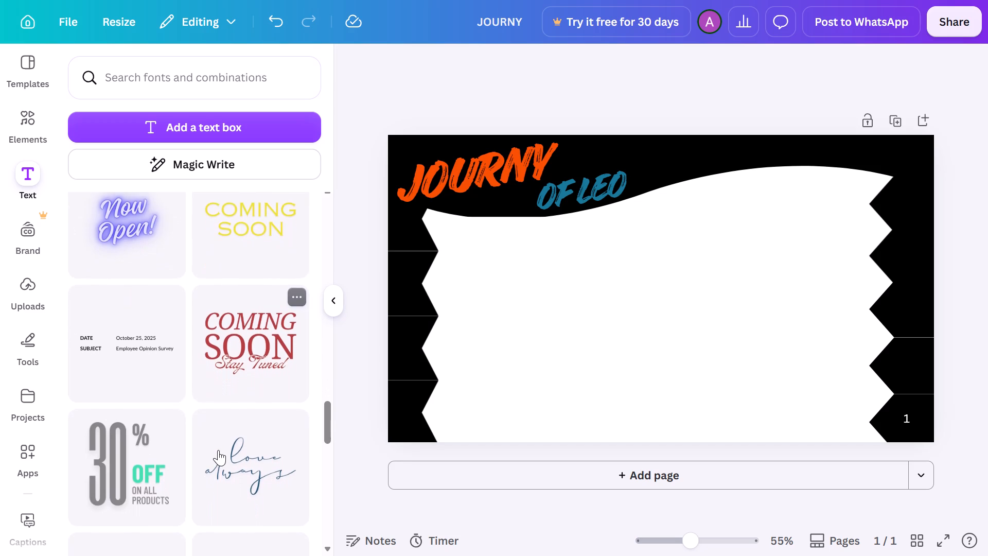
pyautogui.scroll(-4, 218, 450)
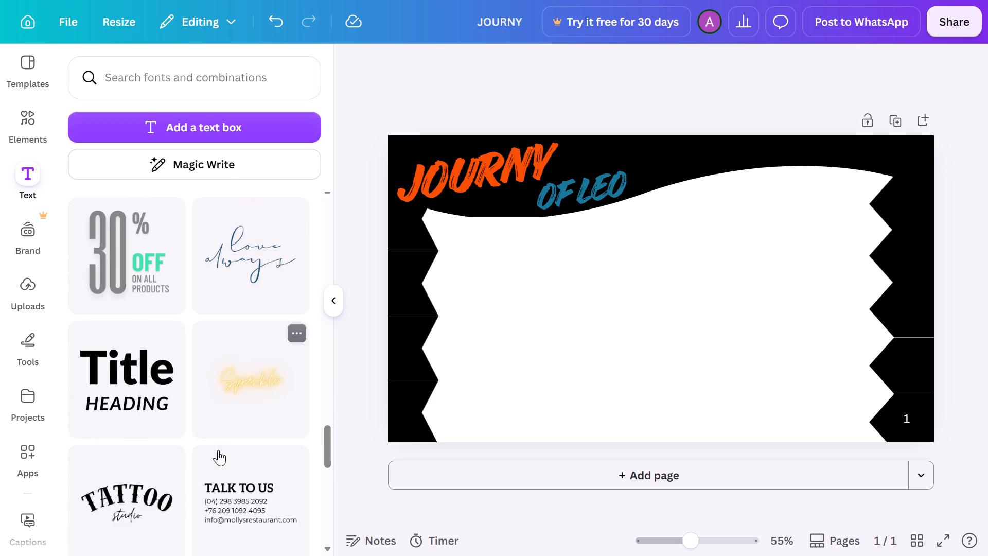
pyautogui.scroll(-5, 218, 450)
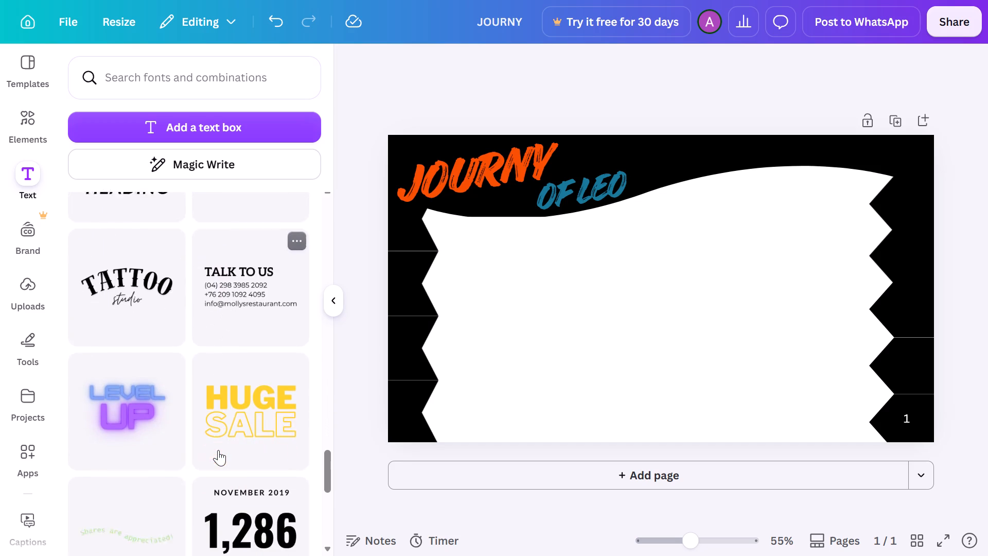
pyautogui.scroll(-4, 218, 450)
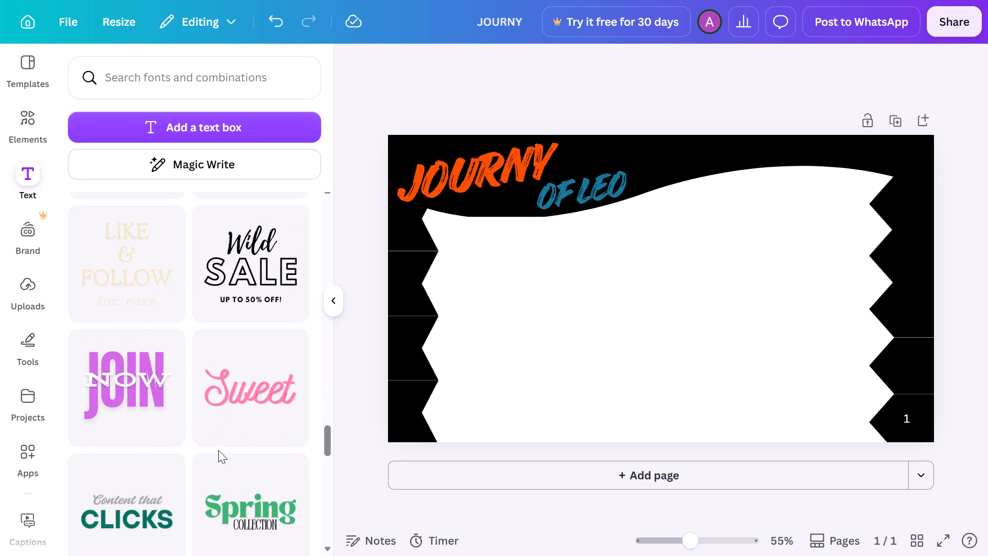
pyautogui.scroll(-1, 218, 450)
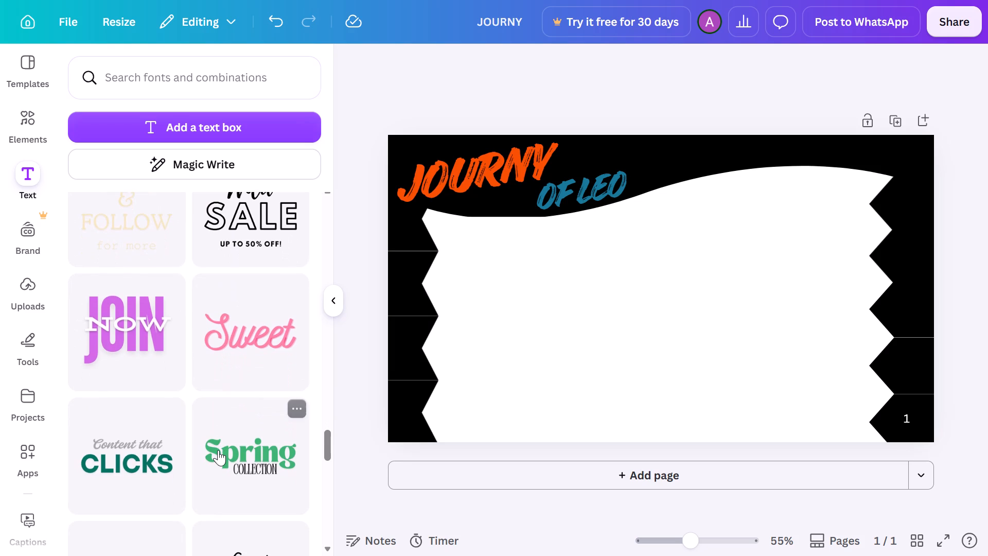
pyautogui.scroll(-1, 218, 450)
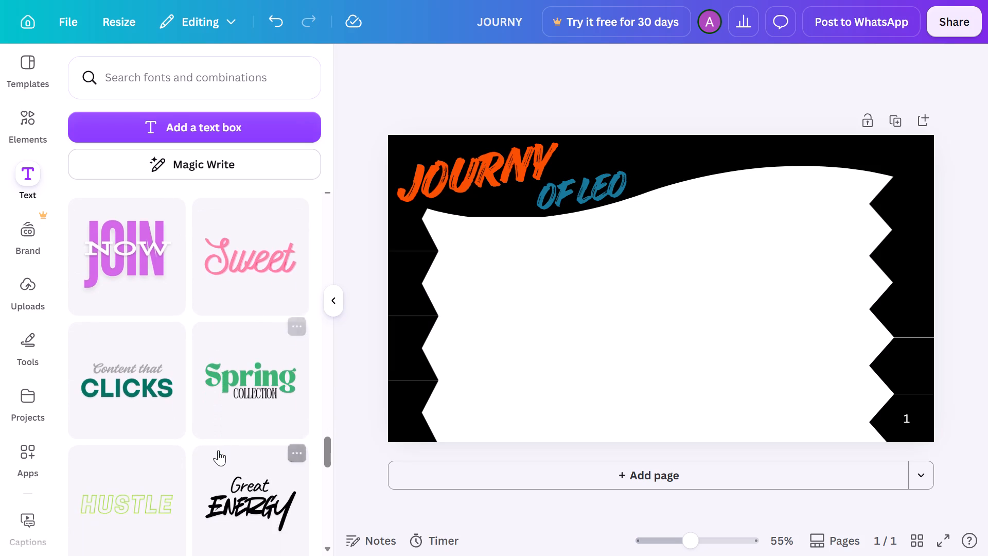
pyautogui.scroll(-3, 218, 450)
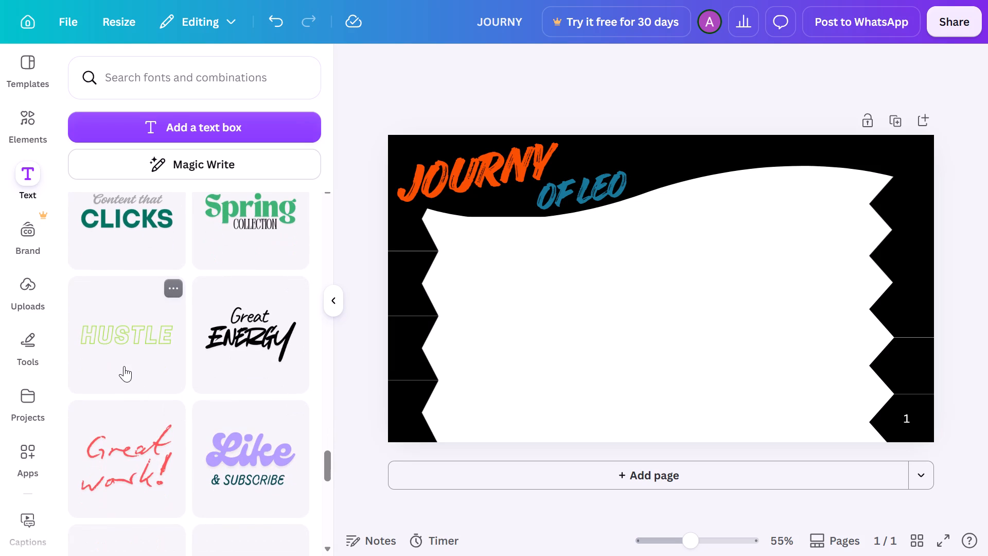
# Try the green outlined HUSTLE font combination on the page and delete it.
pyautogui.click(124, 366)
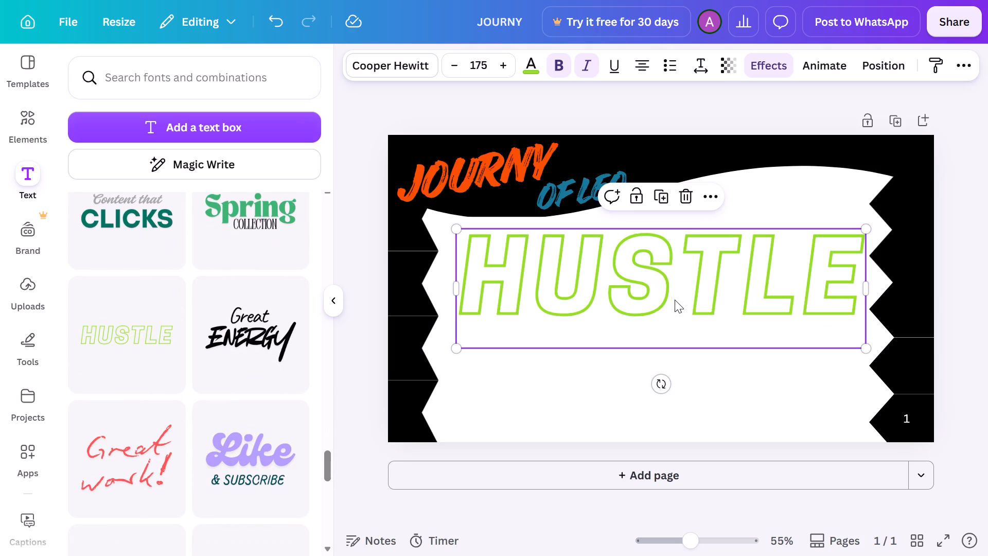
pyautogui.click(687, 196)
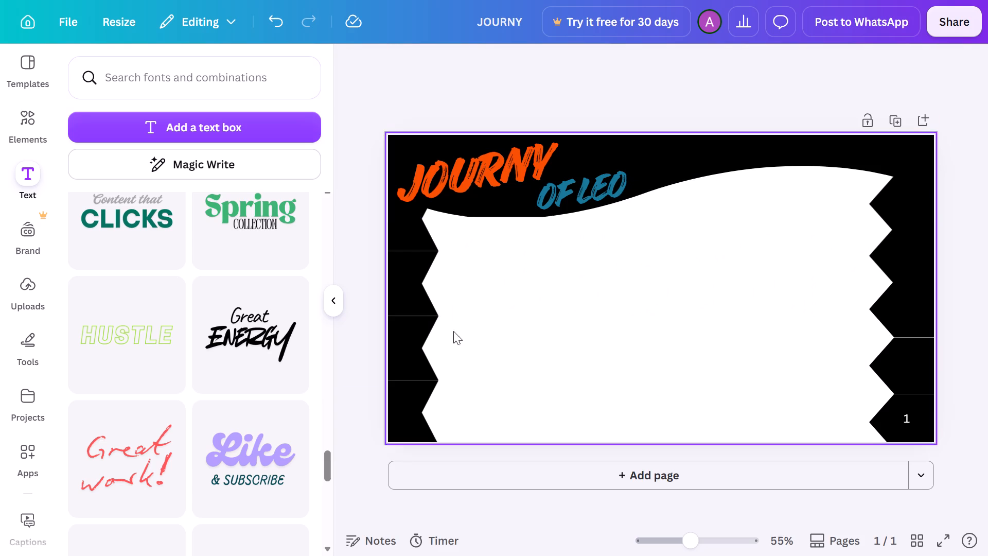
# Examine the remaining font combinations and return to the earlier ones to compare styles.
pyautogui.scroll(-3, 263, 377)
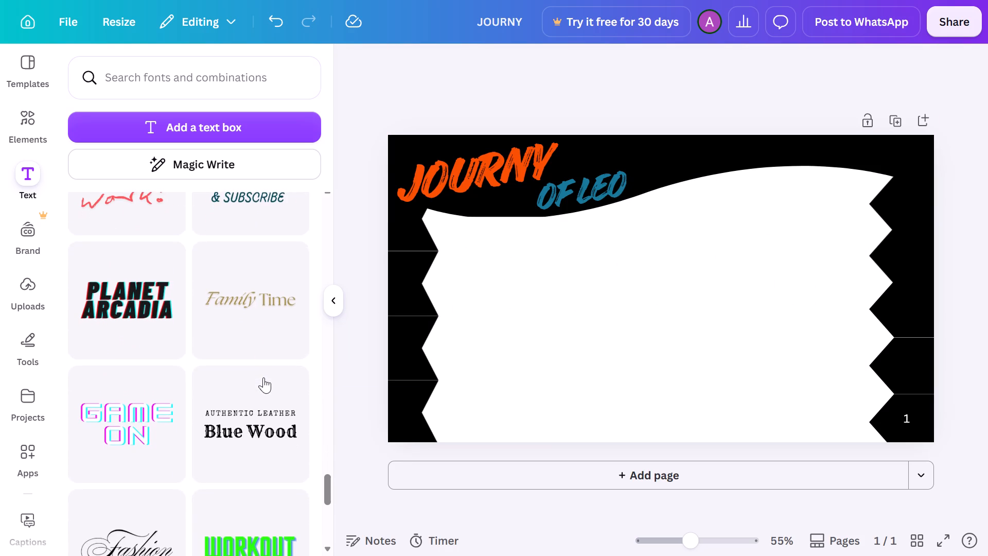
pyautogui.scroll(-4, 263, 377)
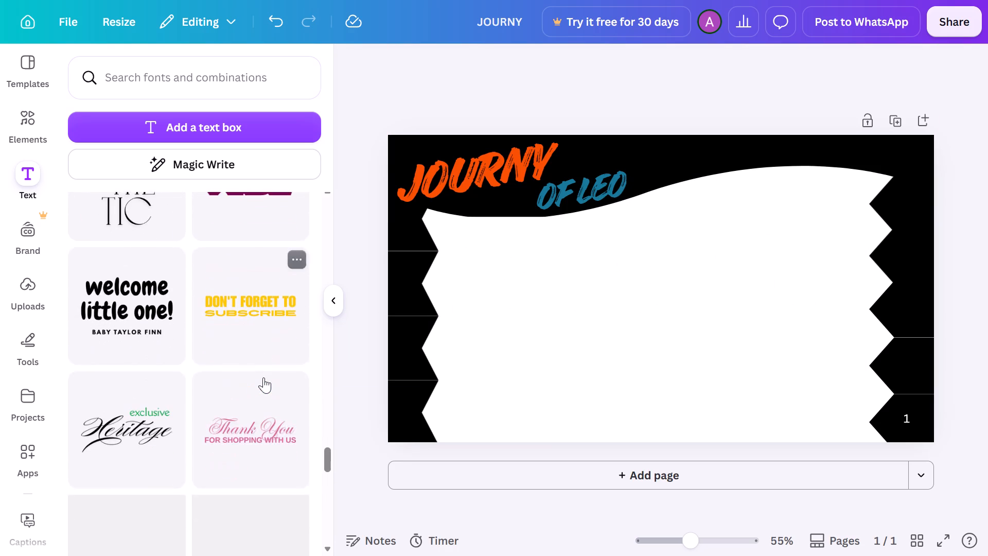
pyautogui.scroll(-5, 263, 377)
pyautogui.scroll(1, 263, 377)
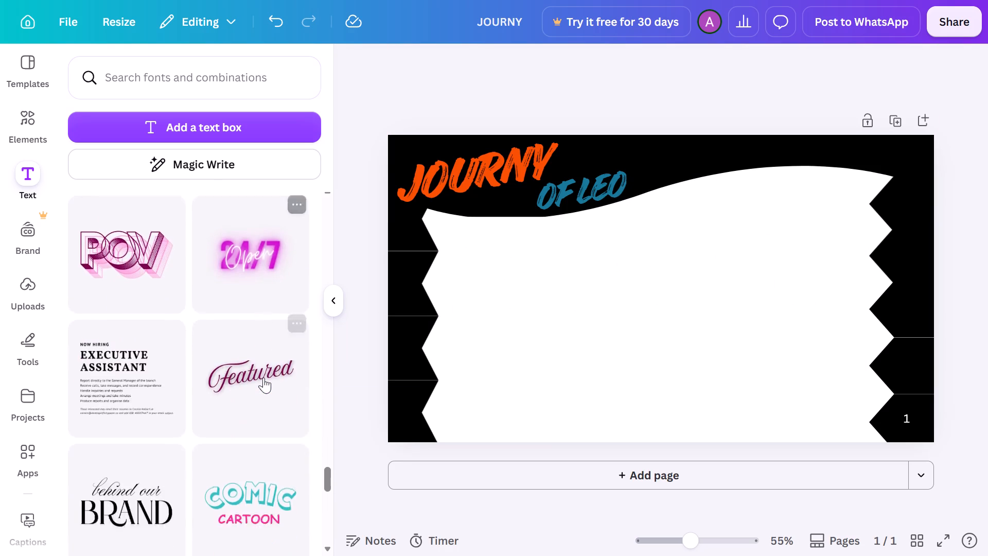
pyautogui.scroll(3, 263, 377)
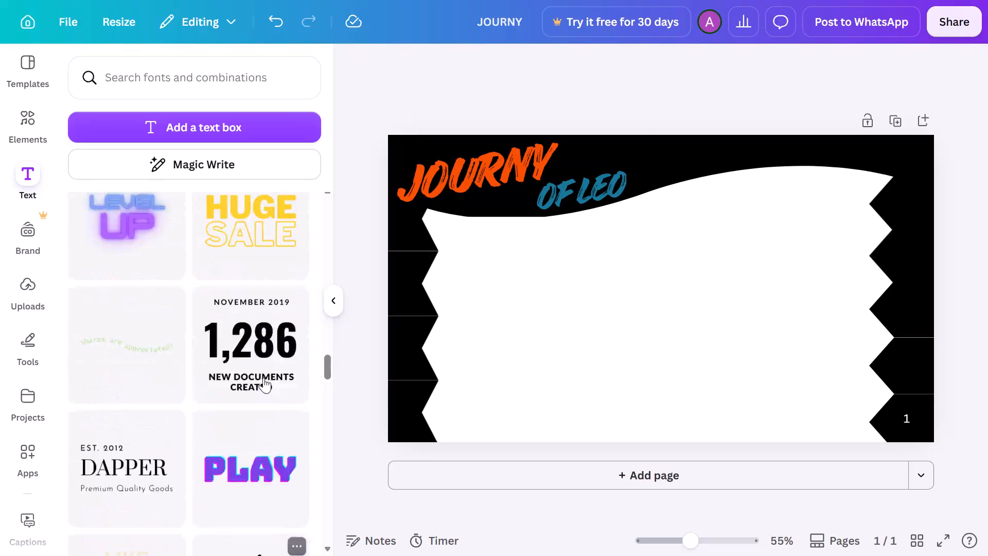
pyautogui.scroll(3, 263, 377)
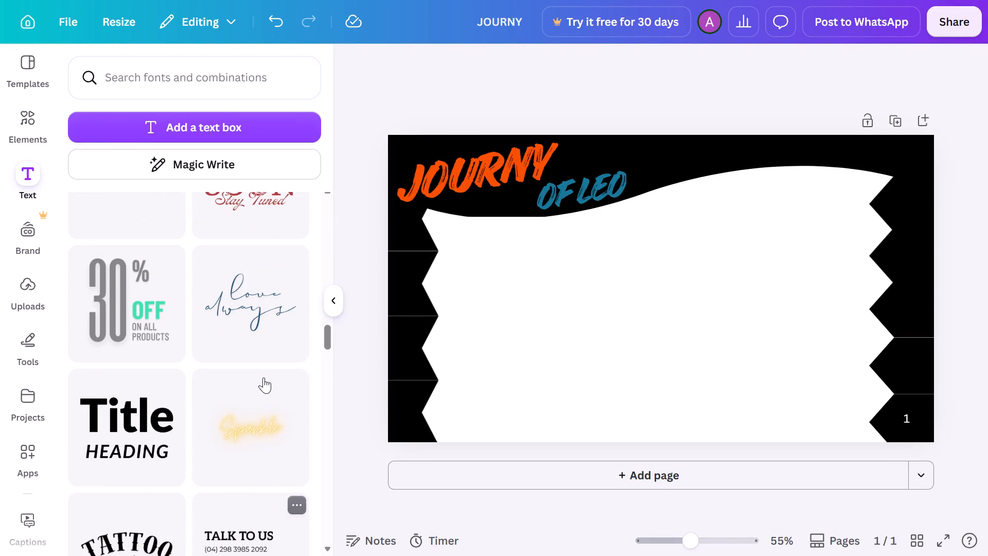
pyautogui.scroll(3, 263, 377)
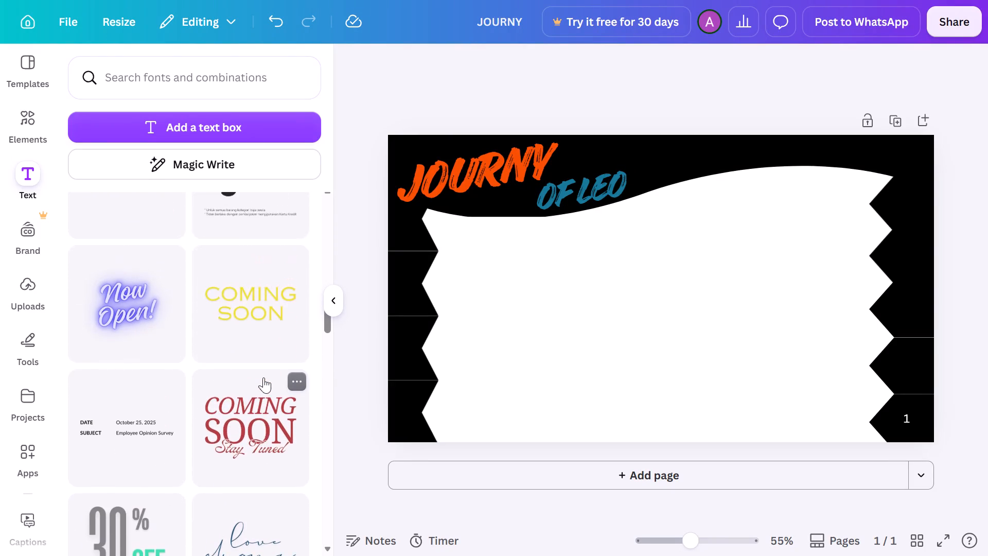
pyautogui.scroll(3, 263, 377)
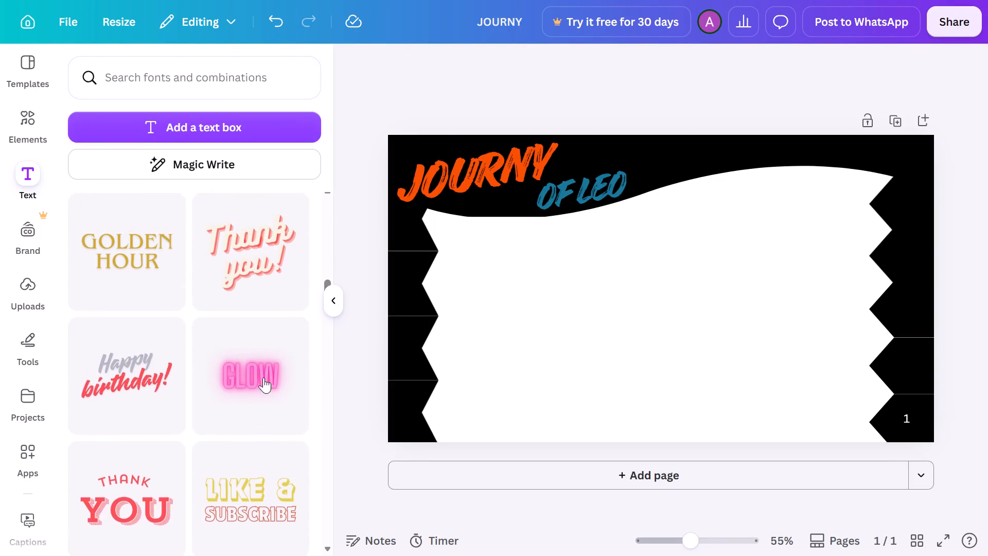
pyautogui.scroll(3, 263, 377)
pyautogui.scroll(-3, 263, 377)
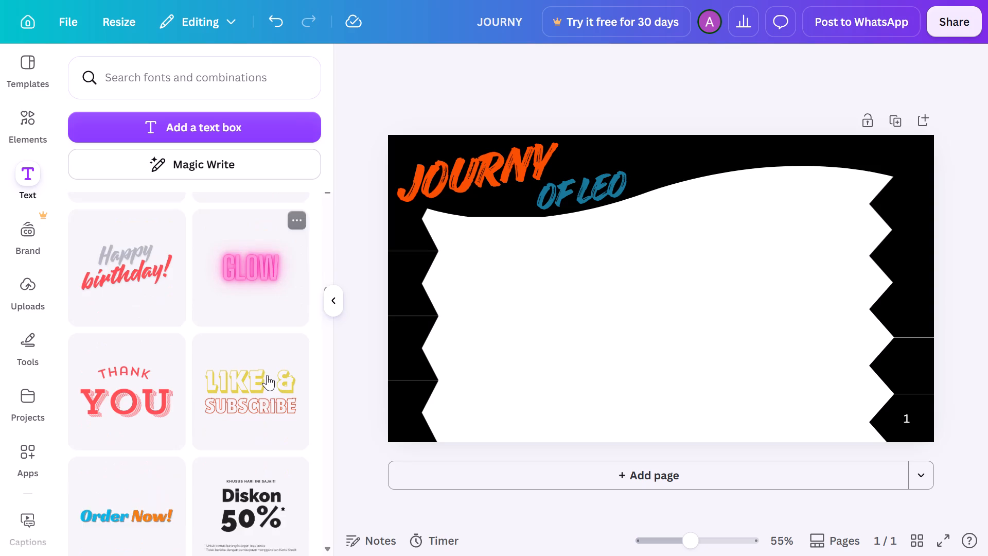
# Add the Order Now! font combination to the white area and replace its text with "HUSTLE IN MUSSLE".
pyautogui.scroll(-1, 267, 375)
pyautogui.click(149, 427)
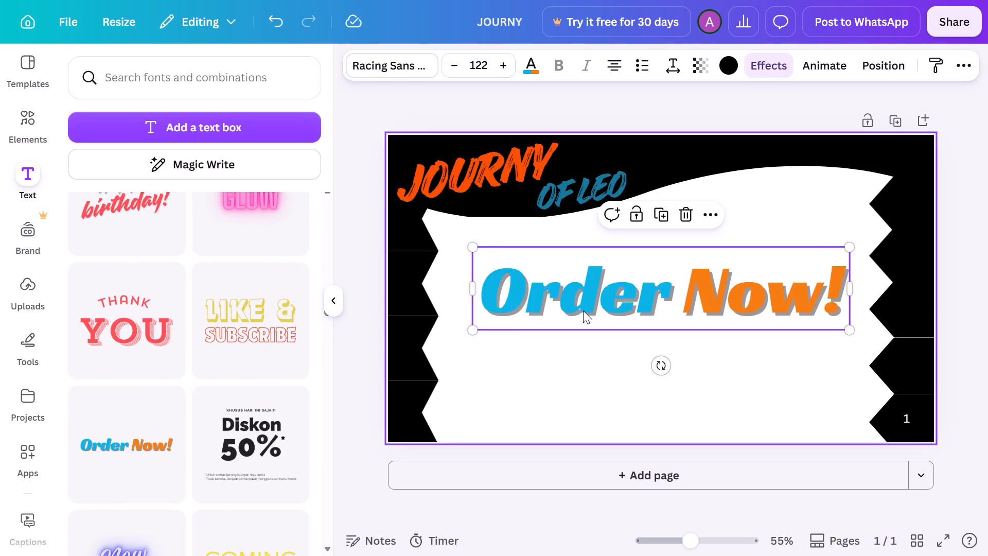
pyautogui.click(623, 284)
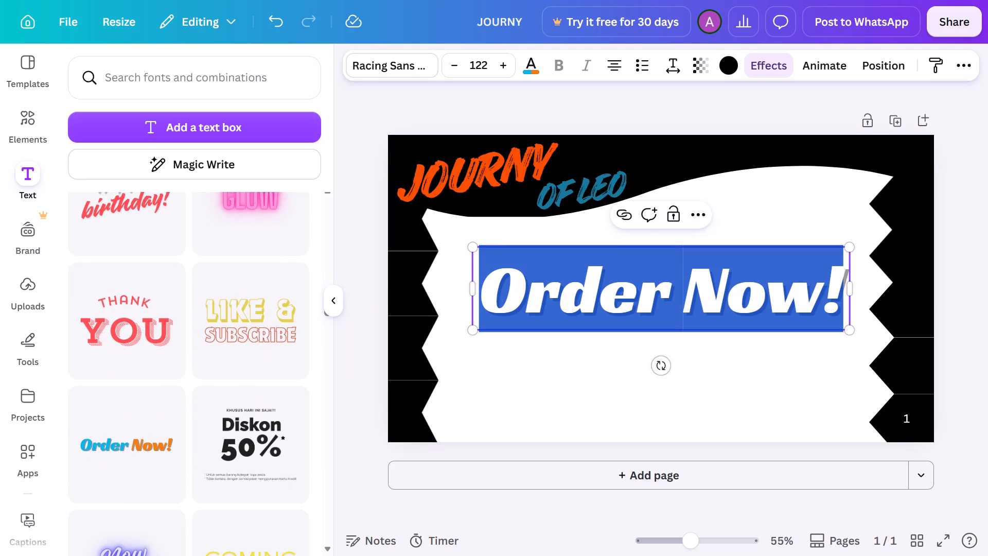
pyautogui.press('BackSpace')
pyautogui.write('HU')
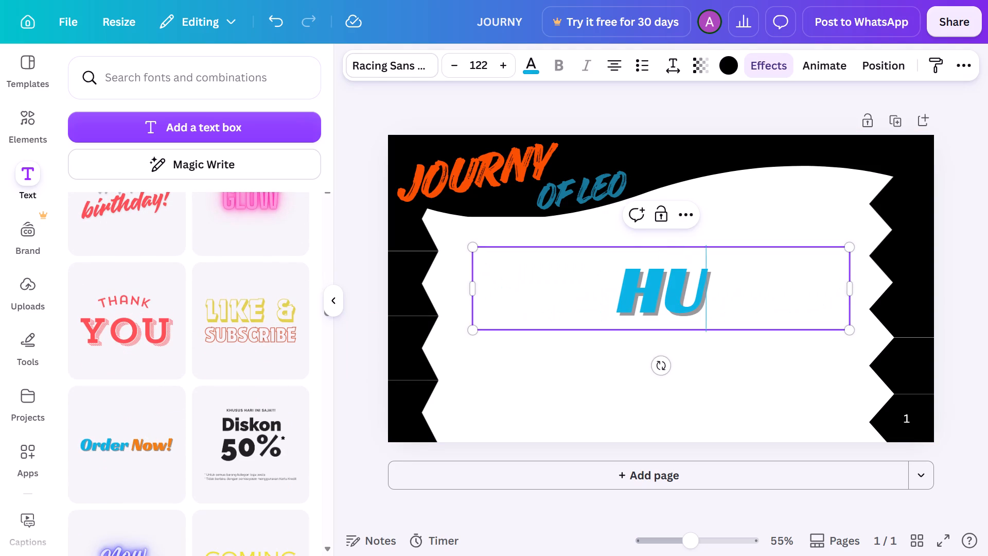
pyautogui.write('STLE')
pyautogui.press('space')
pyautogui.write('IN MUSSLE')
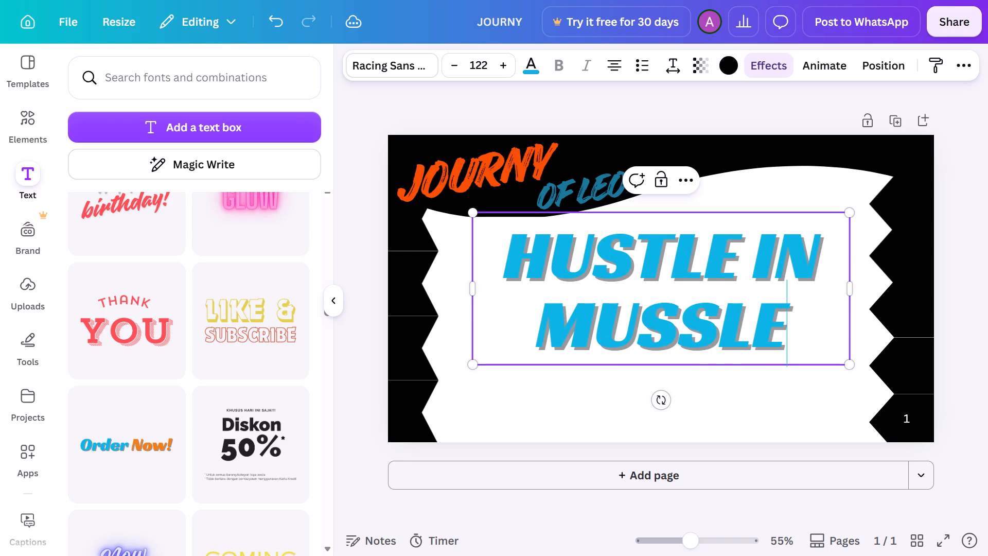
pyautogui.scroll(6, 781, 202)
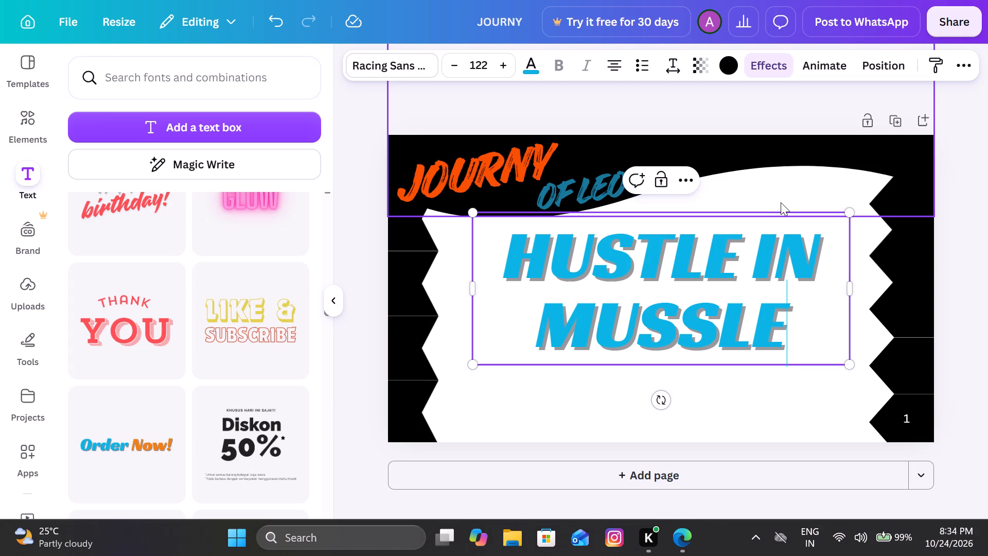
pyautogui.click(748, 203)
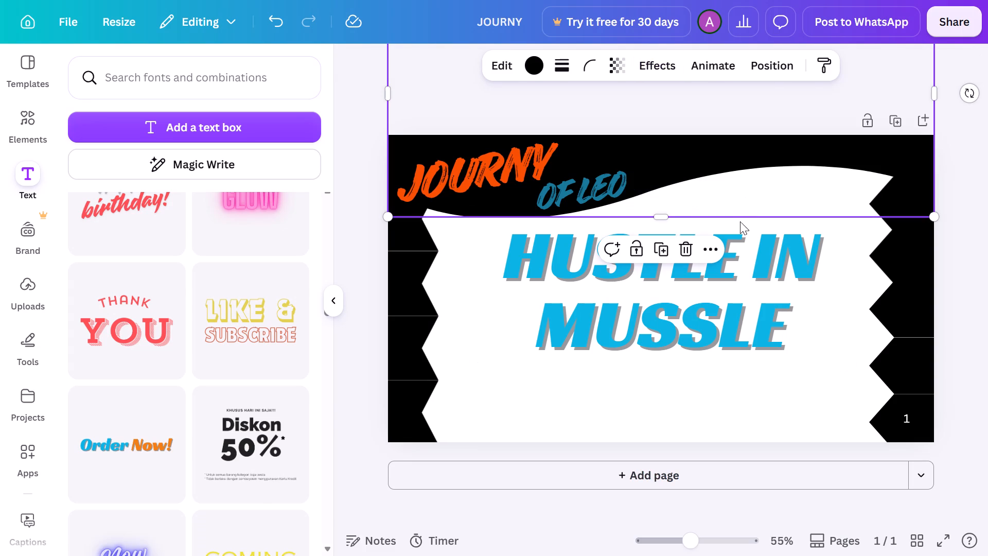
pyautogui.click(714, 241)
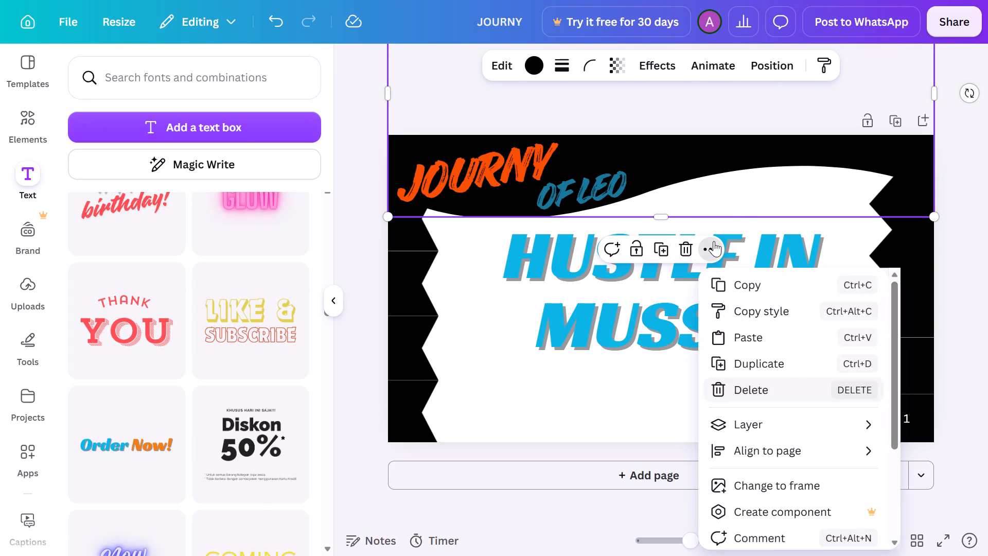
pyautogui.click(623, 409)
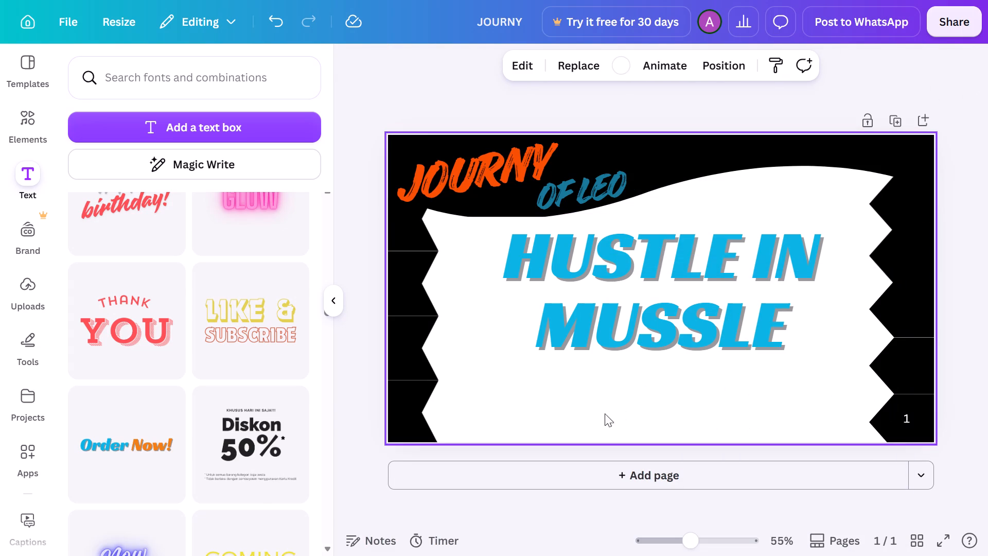
# Shift the HUSTLE IN MUSSLE text slightly left, with equal 63 spacing to the zigzag borders on both sides.
pyautogui.moveTo(612, 259); pyautogui.dragTo(603, 260)
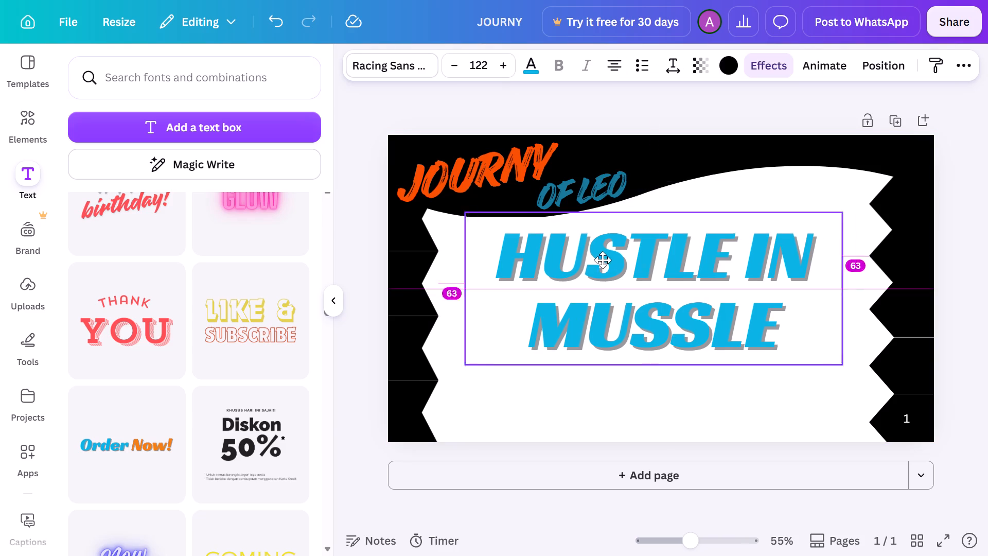
# Move the HUSTLE IN MUSSLE text slightly left and up within the white area, just below the wave header.
pyautogui.moveTo(603, 260); pyautogui.dragTo(592, 258)
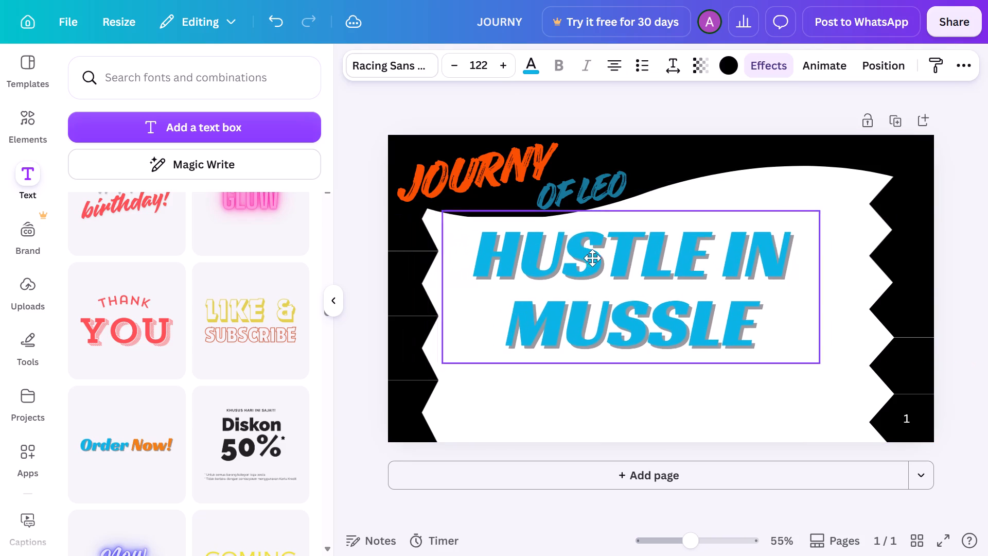
pyautogui.moveTo(592, 258); pyautogui.dragTo(586, 252)
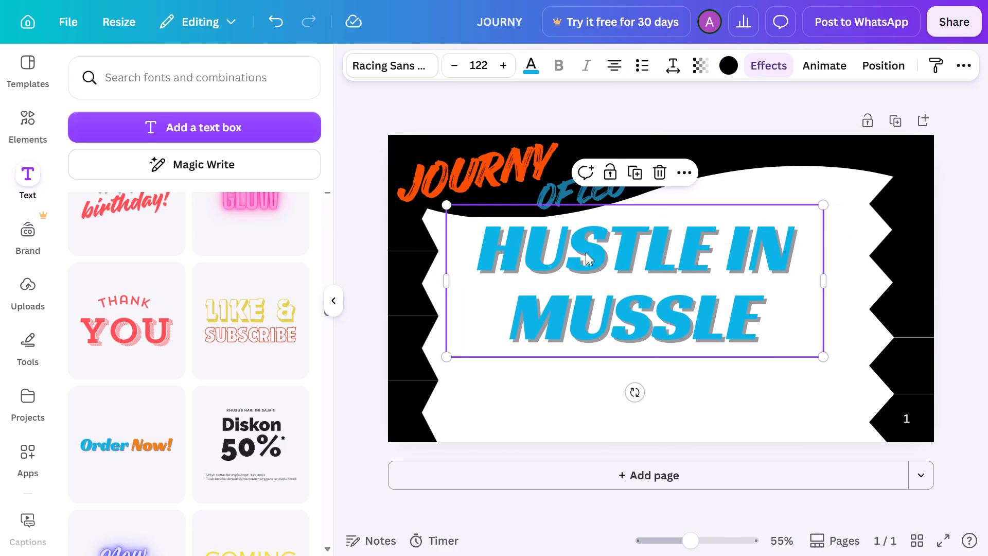
pyautogui.click(510, 408)
# Examine further font combinations to find a style for an additional text line.
pyautogui.scroll(-1, 278, 390)
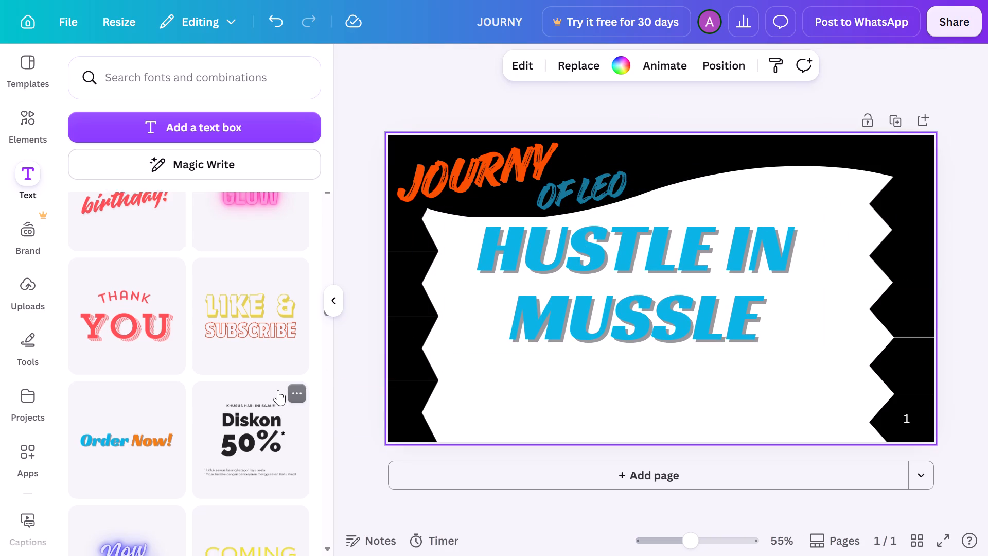
pyautogui.scroll(-2, 278, 390)
pyautogui.rightClick(278, 390)
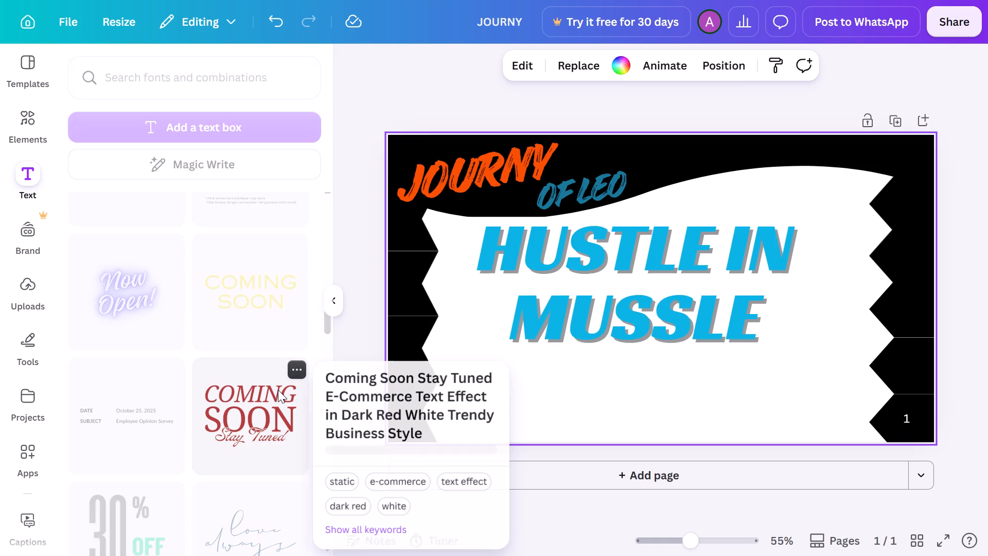
pyautogui.click(371, 328)
pyautogui.scroll(-1, 171, 377)
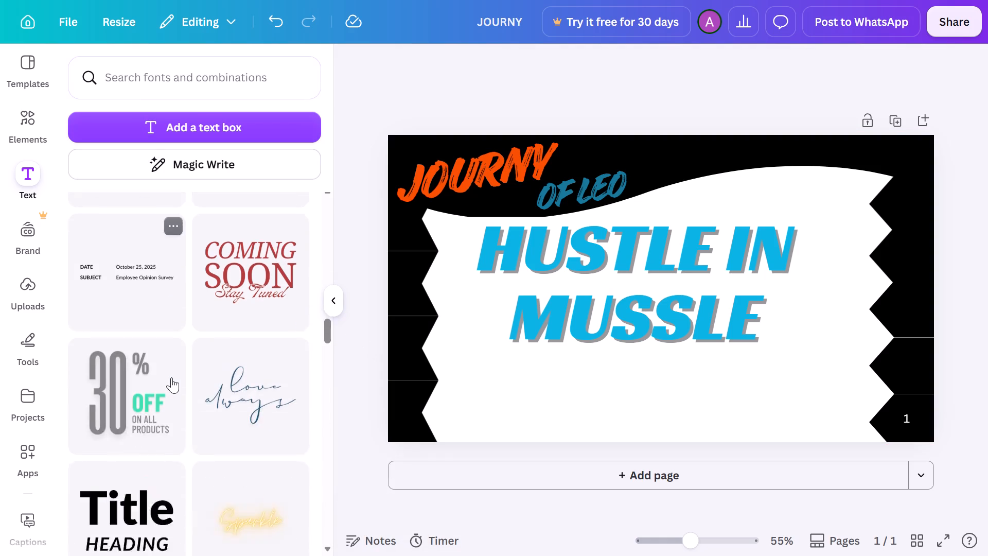
pyautogui.scroll(-4, 171, 377)
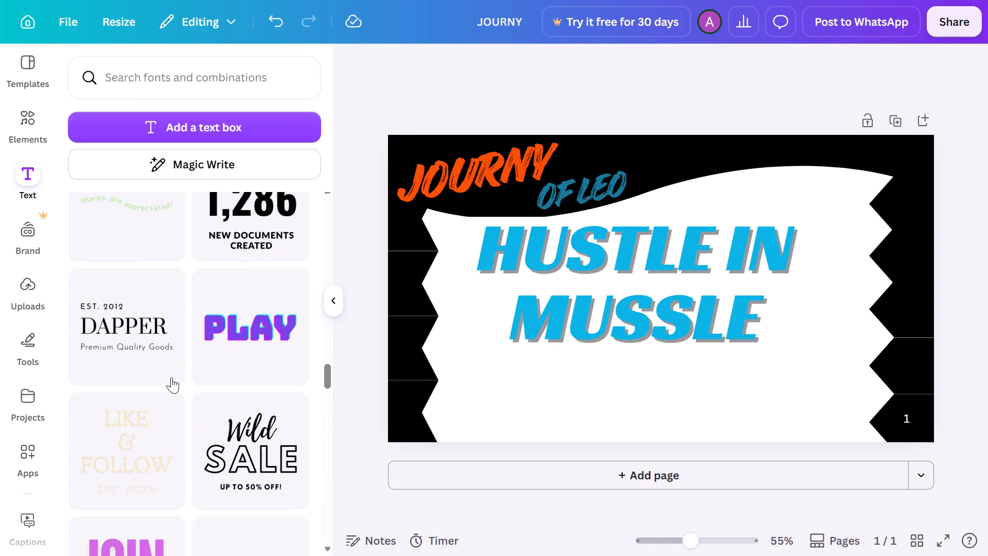
pyautogui.scroll(-3, 171, 377)
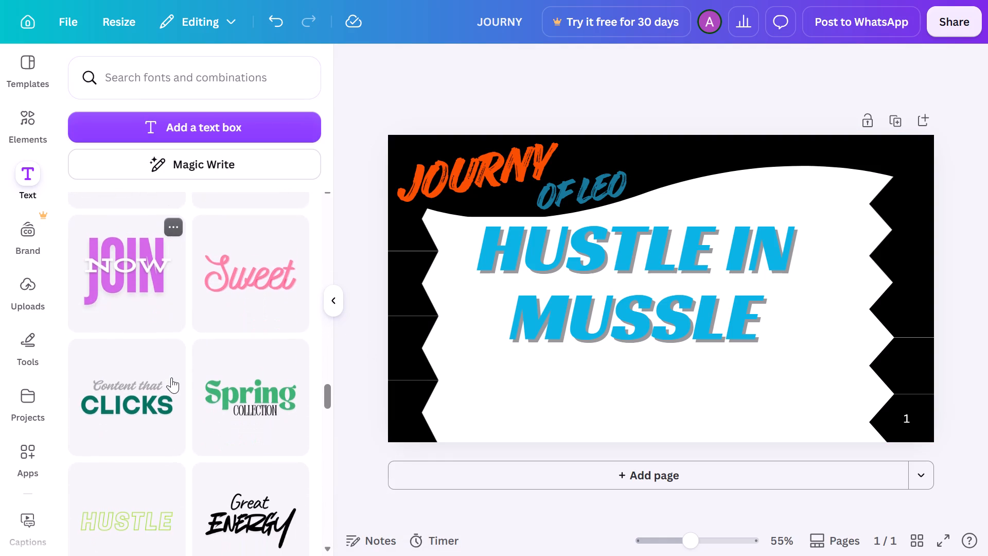
pyautogui.scroll(-3, 171, 377)
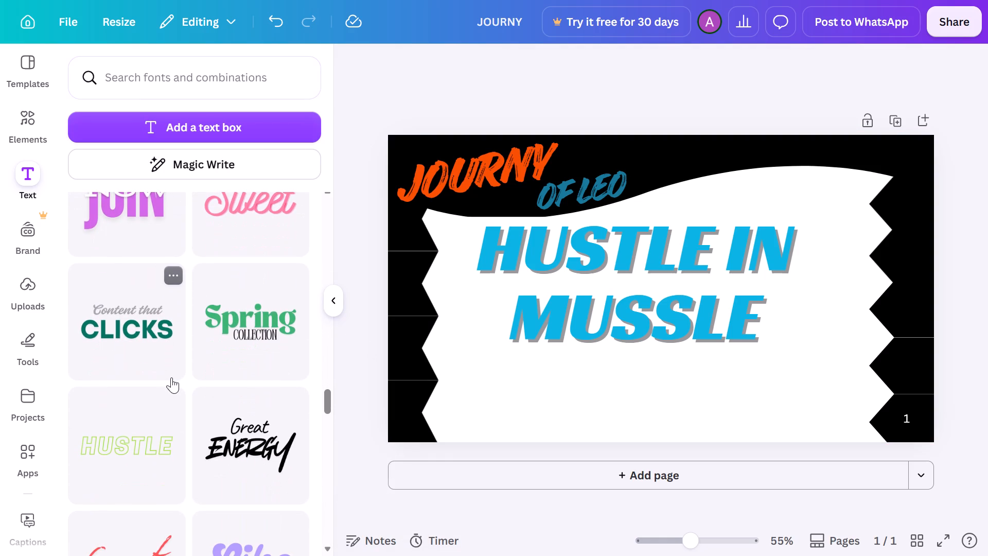
pyautogui.scroll(-2, 171, 377)
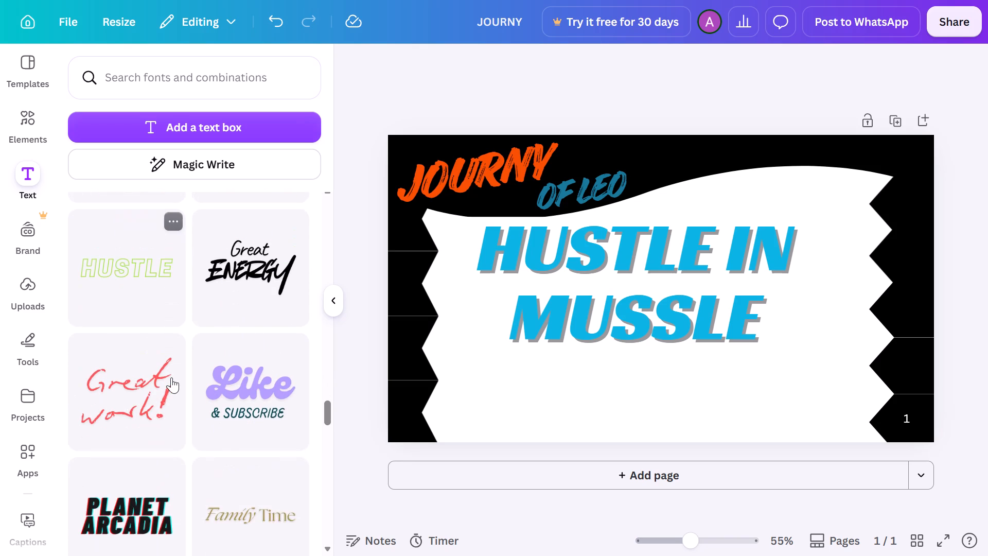
pyautogui.scroll(-4, 171, 377)
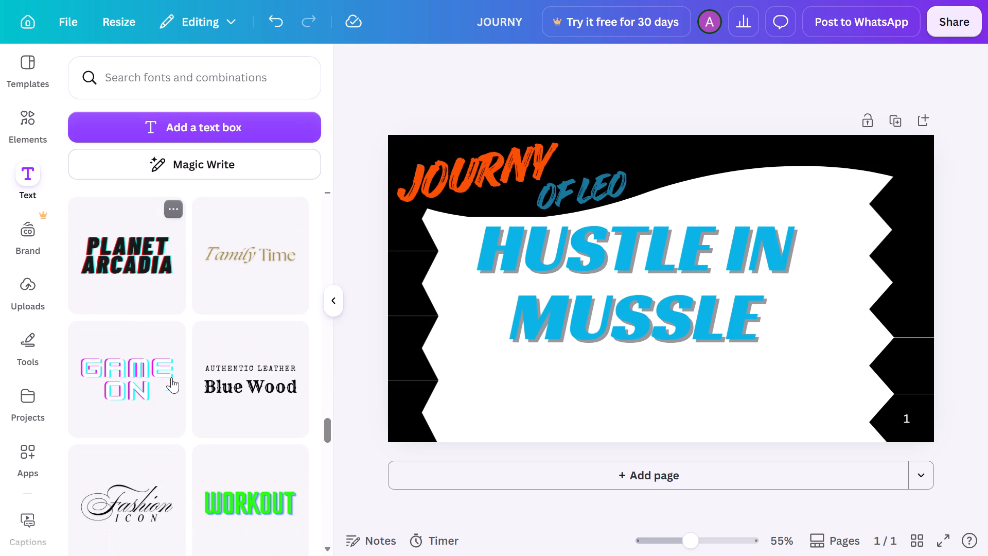
pyautogui.scroll(-2, 171, 377)
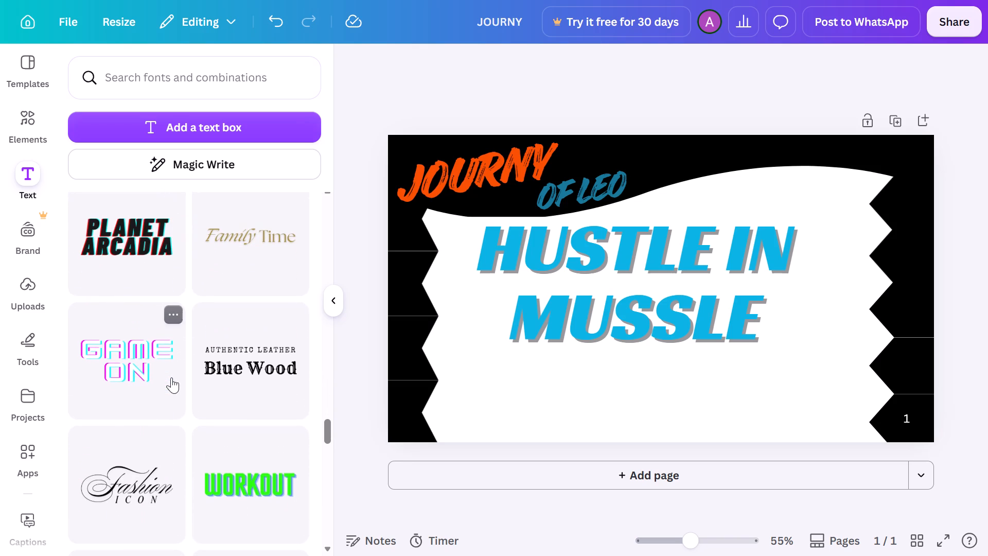
pyautogui.scroll(-2, 171, 377)
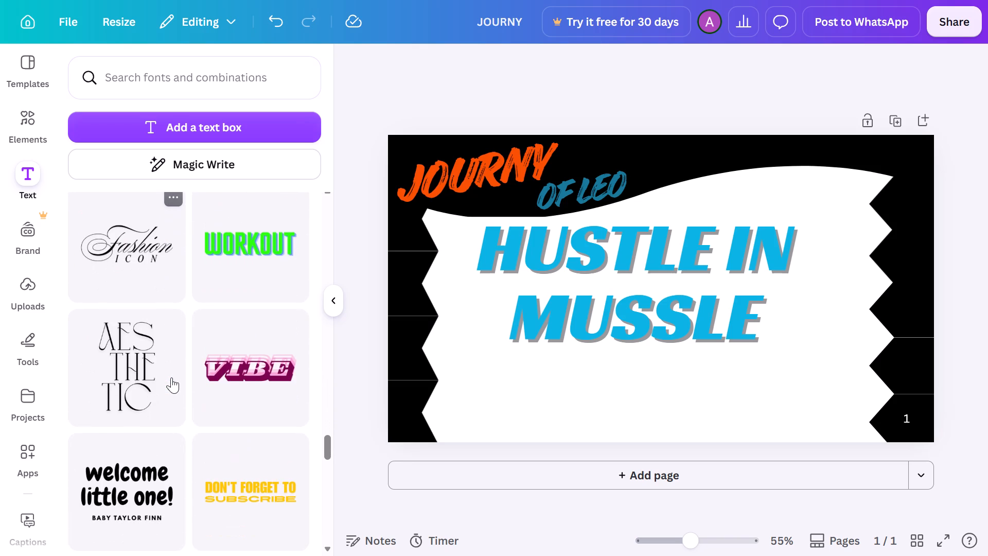
pyautogui.scroll(-1, 171, 377)
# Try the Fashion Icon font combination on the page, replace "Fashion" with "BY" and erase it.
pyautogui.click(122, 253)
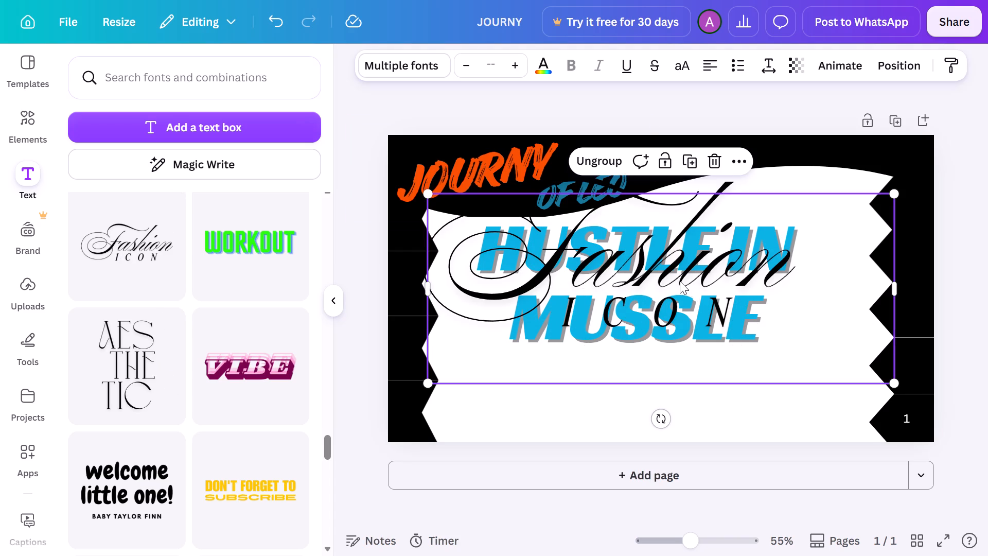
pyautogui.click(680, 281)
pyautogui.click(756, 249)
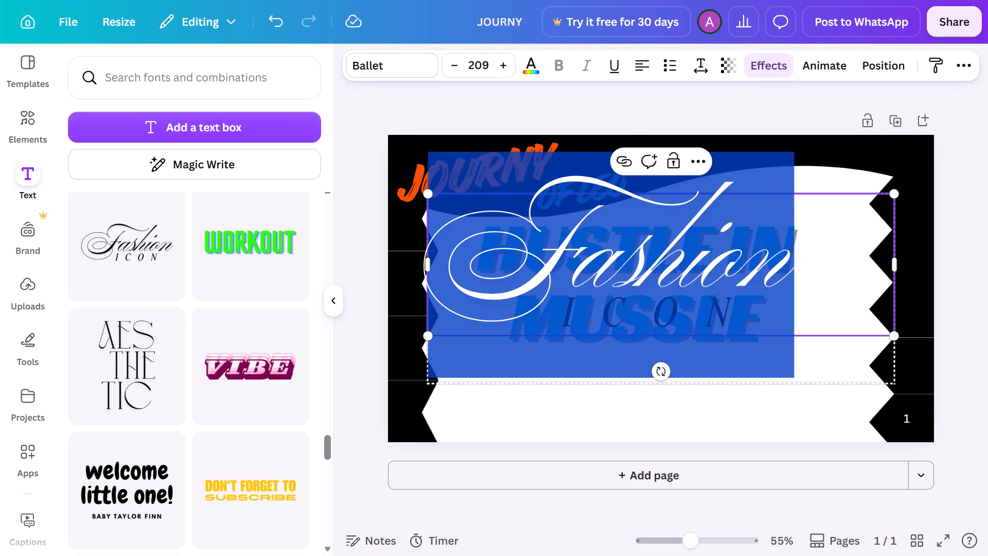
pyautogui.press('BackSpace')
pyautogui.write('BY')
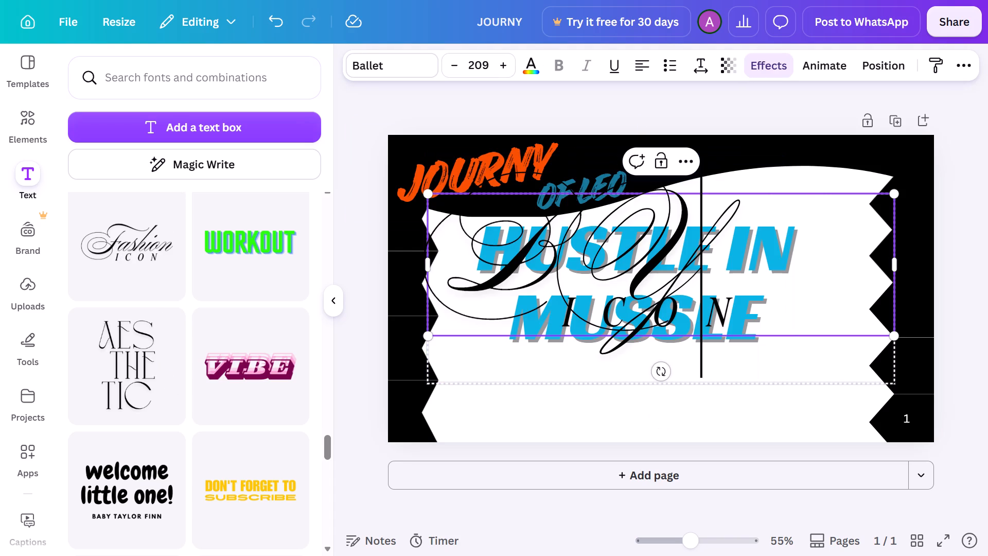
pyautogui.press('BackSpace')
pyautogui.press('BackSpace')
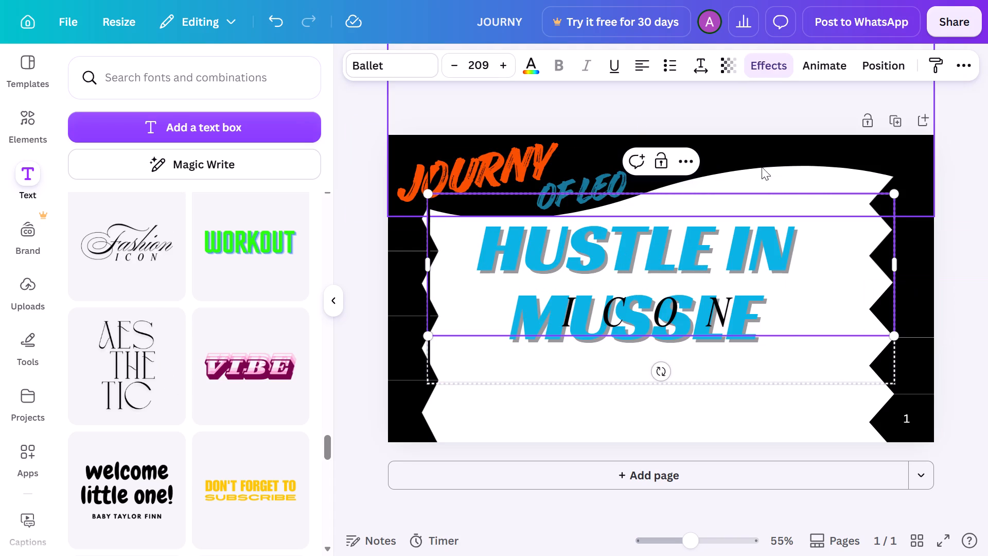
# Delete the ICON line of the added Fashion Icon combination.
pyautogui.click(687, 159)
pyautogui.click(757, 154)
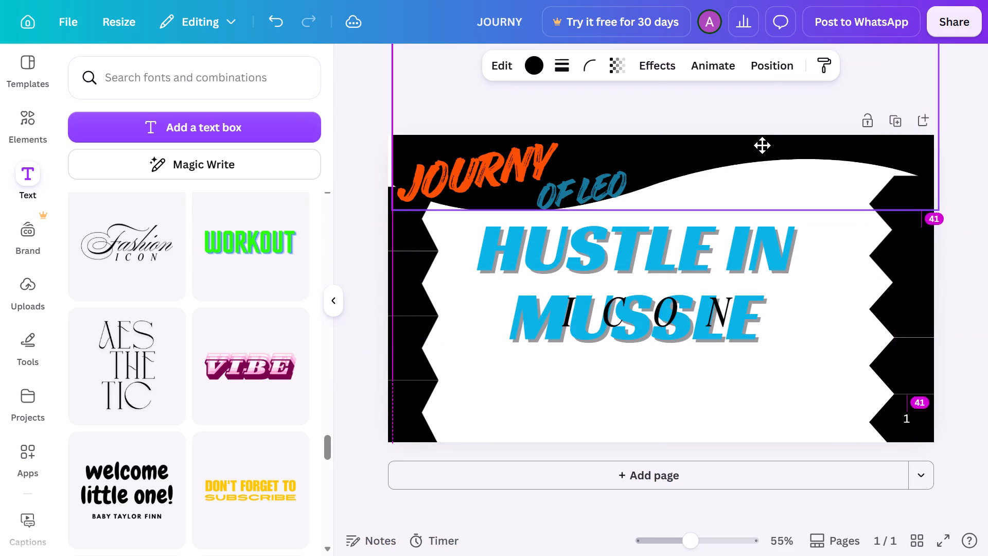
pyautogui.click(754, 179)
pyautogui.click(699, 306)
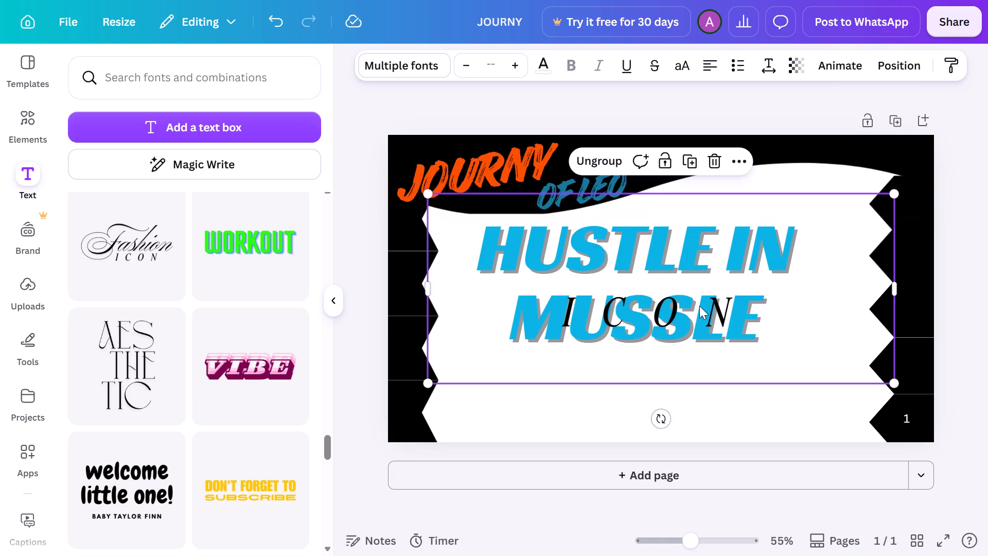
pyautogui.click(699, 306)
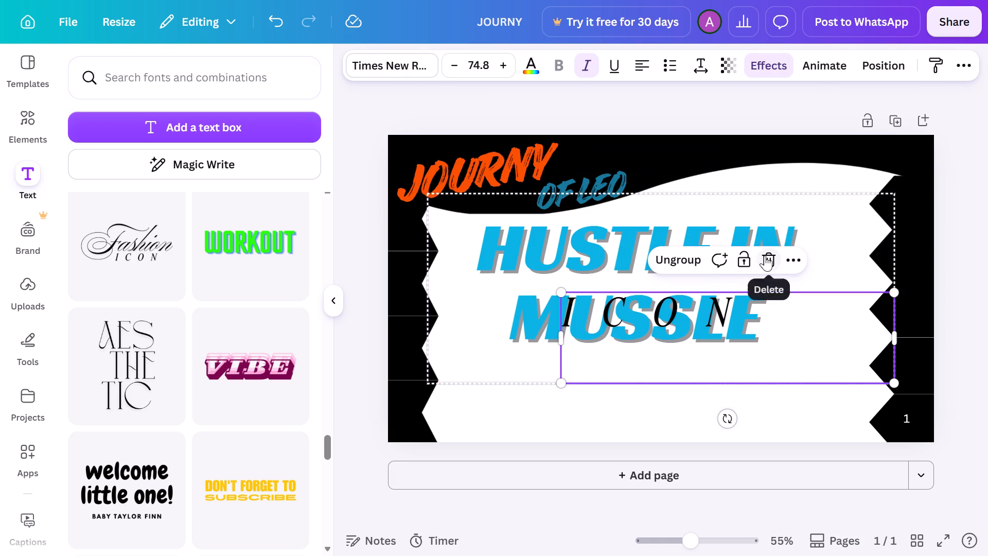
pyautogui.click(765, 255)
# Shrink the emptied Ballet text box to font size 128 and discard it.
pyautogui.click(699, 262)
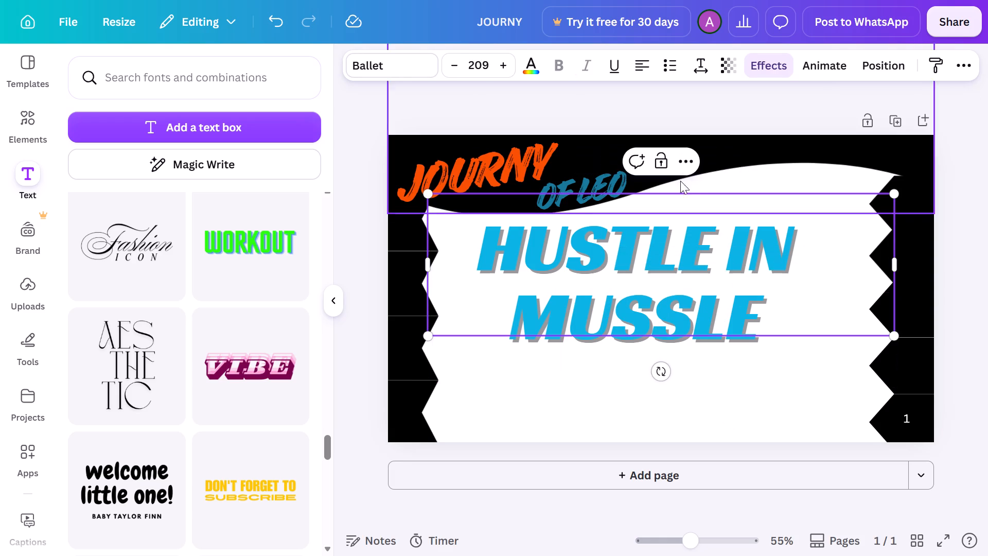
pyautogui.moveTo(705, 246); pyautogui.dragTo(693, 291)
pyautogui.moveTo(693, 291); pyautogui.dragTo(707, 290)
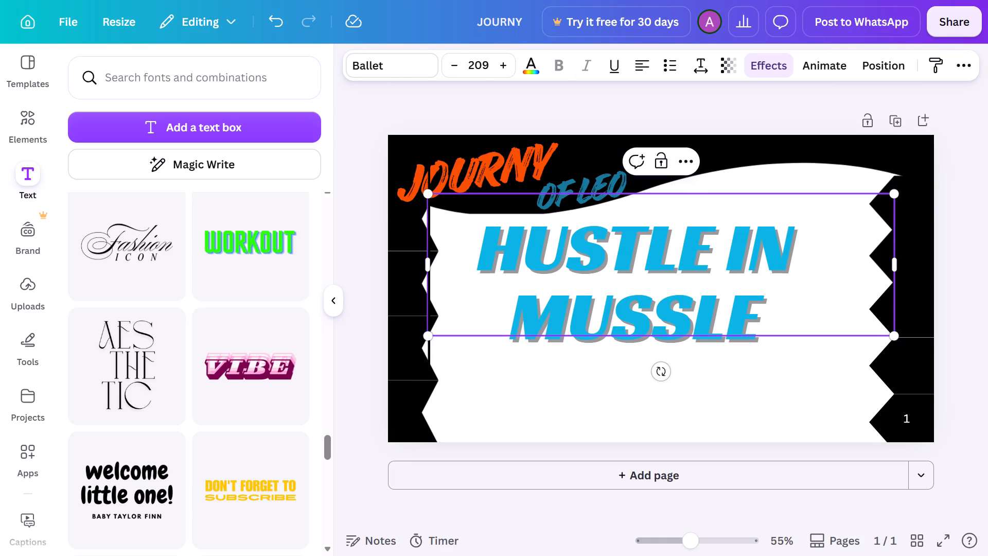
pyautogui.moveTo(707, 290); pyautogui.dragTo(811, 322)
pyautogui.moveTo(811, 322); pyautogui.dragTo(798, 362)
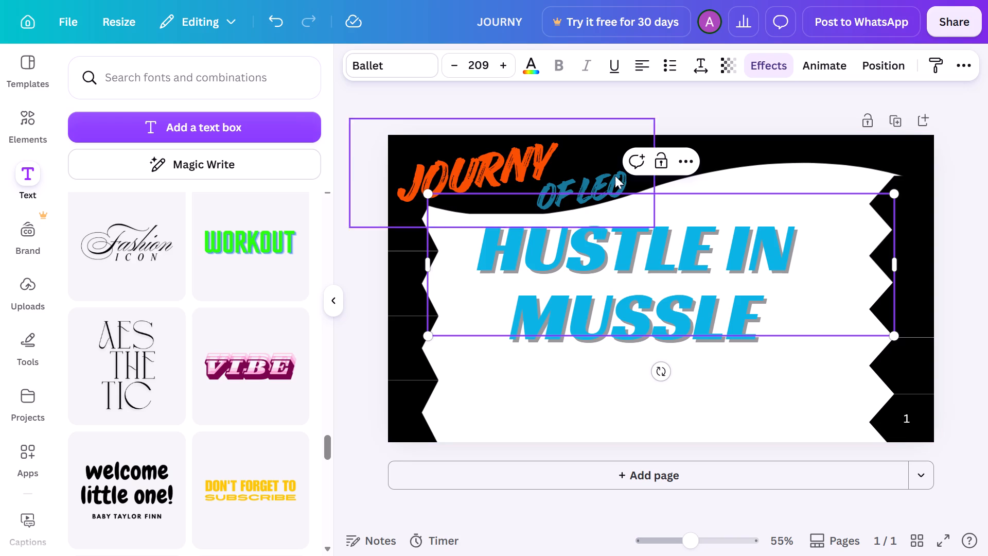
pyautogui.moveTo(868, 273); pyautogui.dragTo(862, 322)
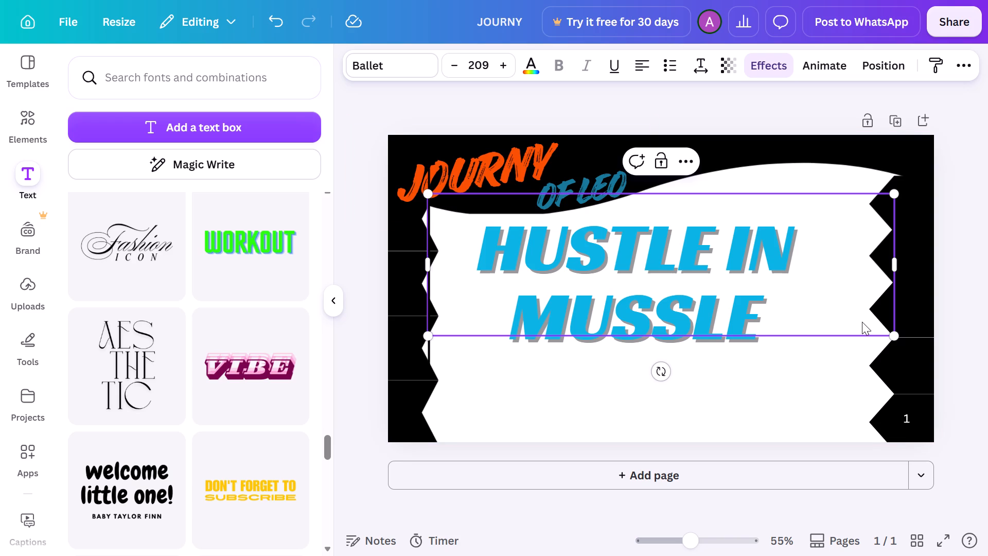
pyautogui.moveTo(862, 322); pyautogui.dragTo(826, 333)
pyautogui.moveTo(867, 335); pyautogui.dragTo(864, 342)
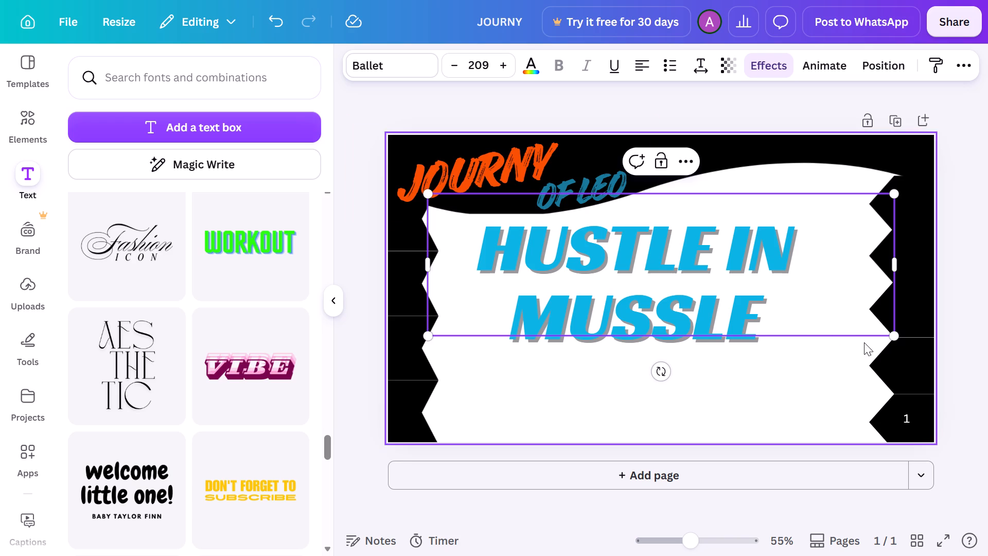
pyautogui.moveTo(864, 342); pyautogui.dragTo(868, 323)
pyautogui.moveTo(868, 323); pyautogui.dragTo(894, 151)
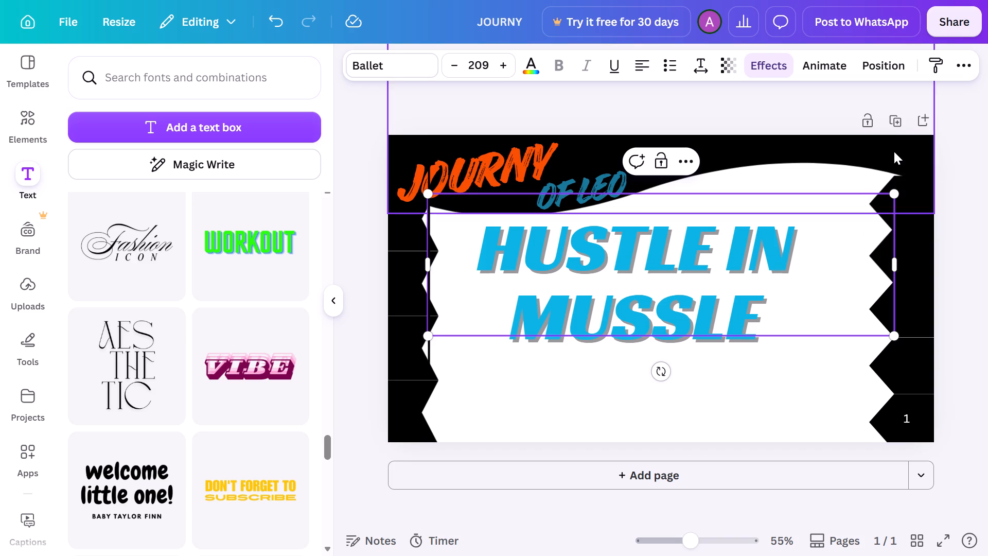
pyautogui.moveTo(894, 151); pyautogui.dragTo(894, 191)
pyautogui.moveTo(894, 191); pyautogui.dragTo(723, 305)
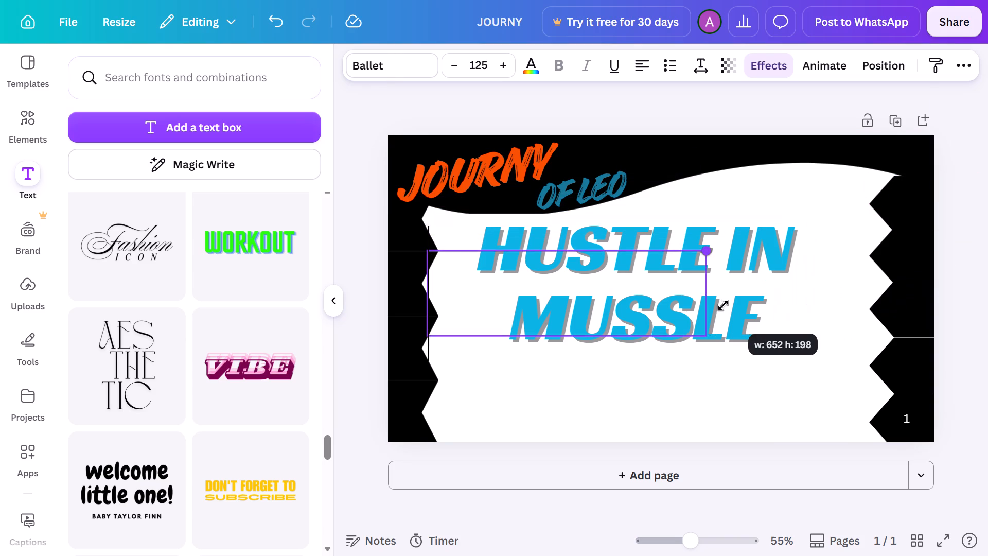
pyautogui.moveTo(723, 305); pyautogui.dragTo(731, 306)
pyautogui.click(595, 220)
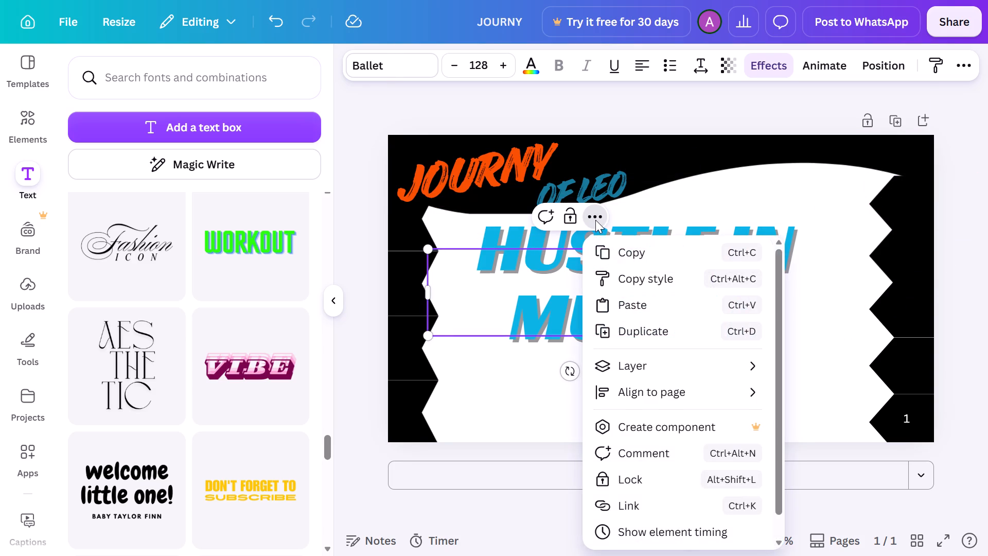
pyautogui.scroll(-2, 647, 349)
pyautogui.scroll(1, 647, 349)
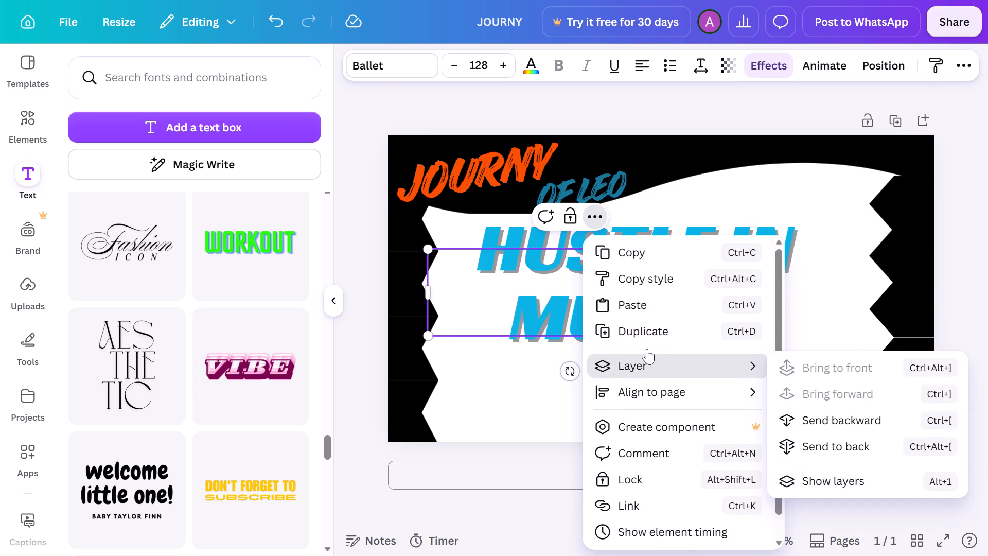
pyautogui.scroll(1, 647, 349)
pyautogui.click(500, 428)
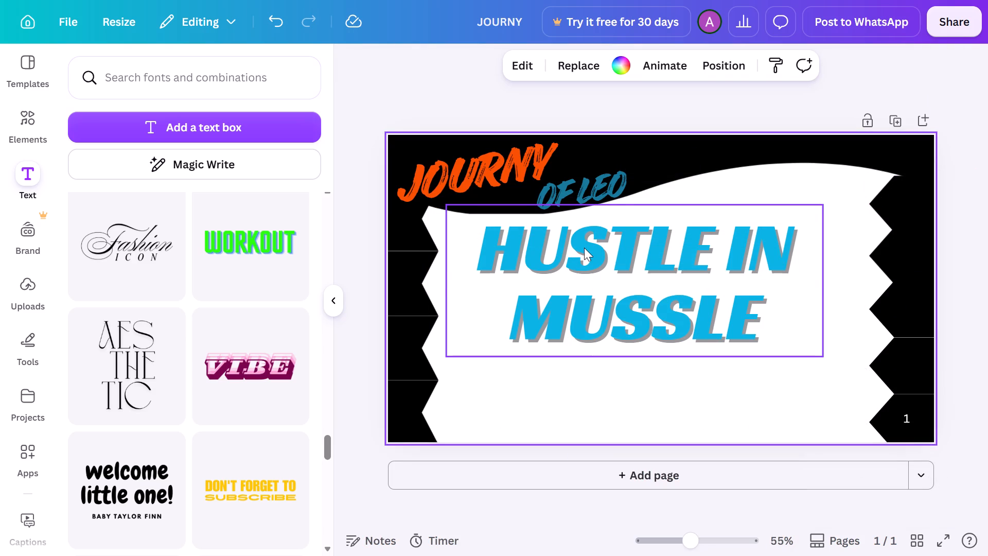
# Insert a space before MUSSLE in the HUSTLE IN MUSSLE text.
pyautogui.click(584, 248)
pyautogui.click(584, 294)
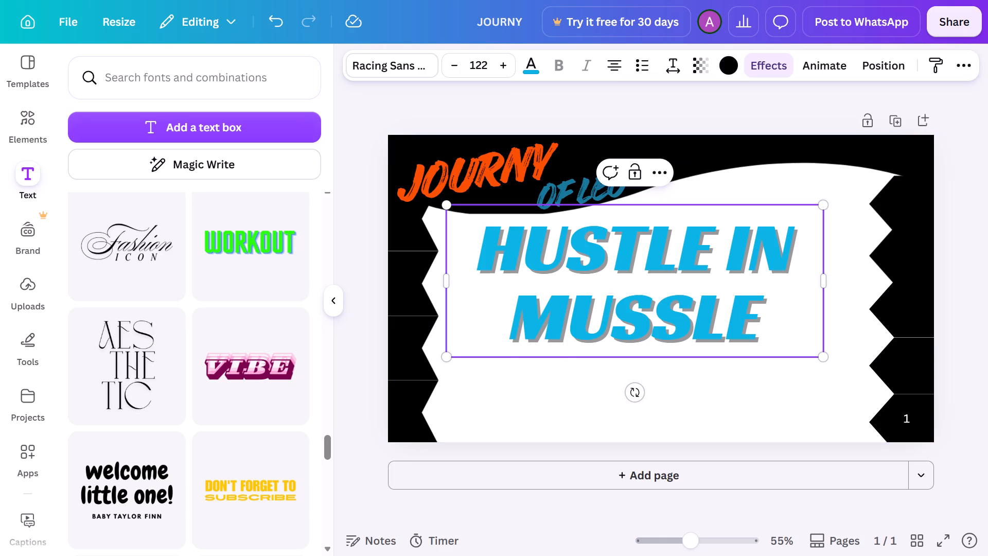
pyautogui.click(496, 329)
pyautogui.click(496, 329)
pyautogui.click(496, 329)
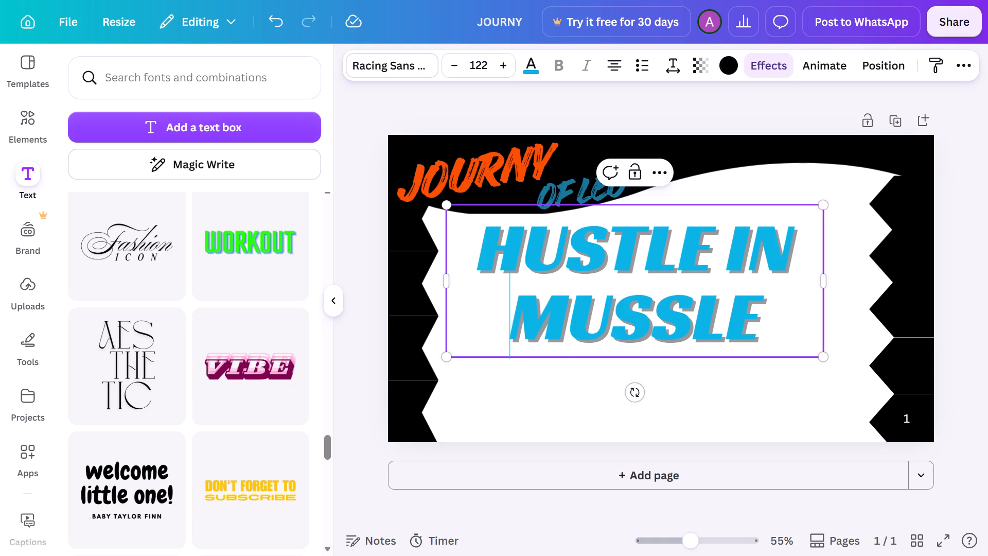
pyautogui.click(502, 329)
pyautogui.press('space')
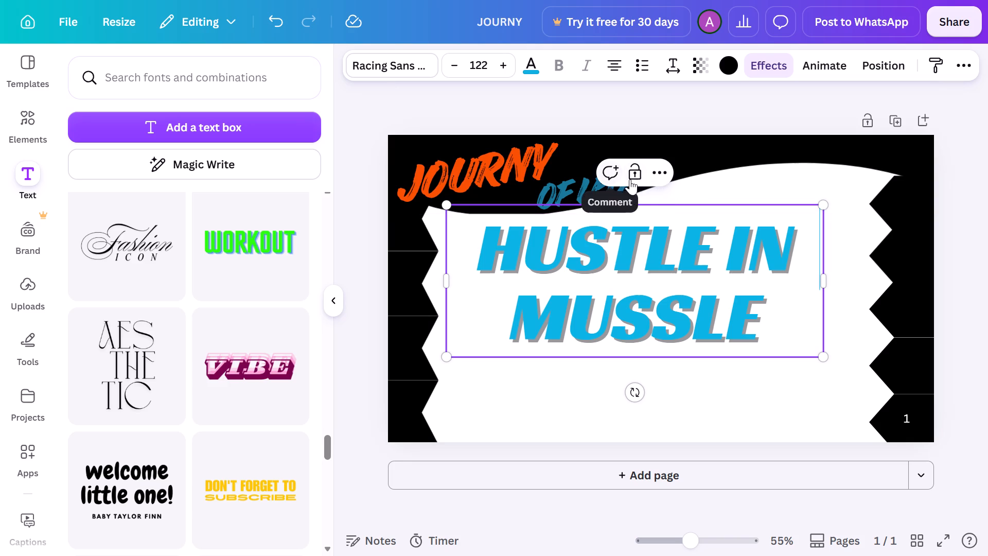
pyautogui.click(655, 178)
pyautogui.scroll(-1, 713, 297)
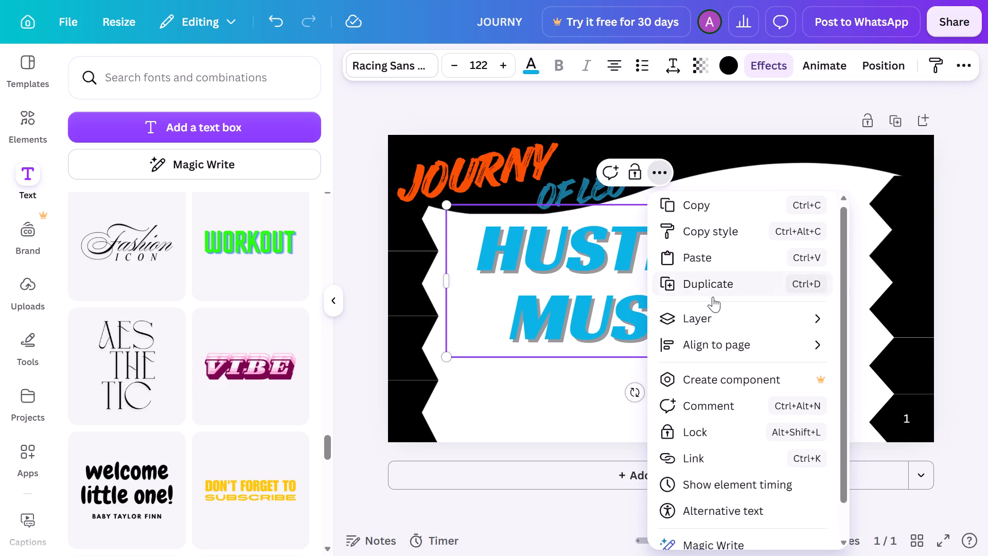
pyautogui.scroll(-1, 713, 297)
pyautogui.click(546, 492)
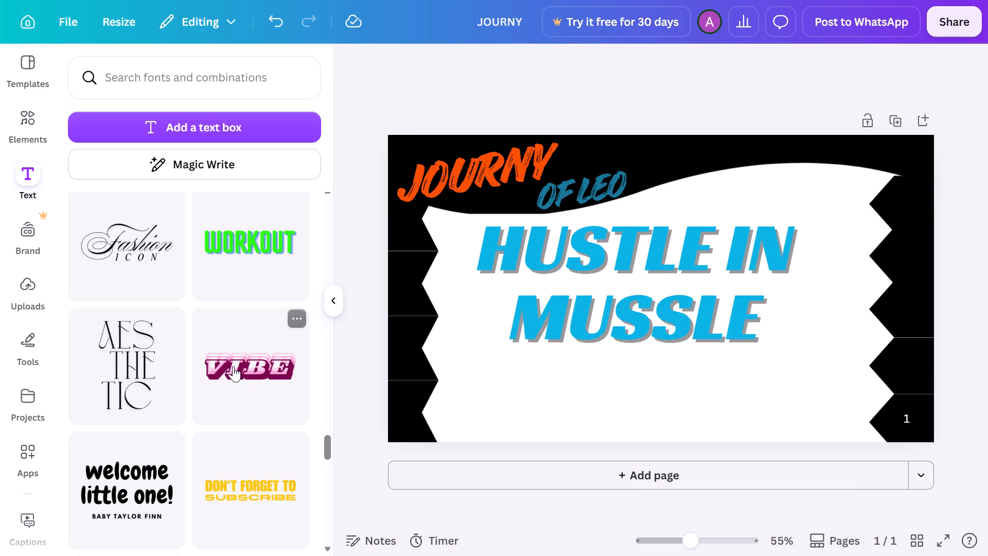
# Browse the font combinations for a style that suits the additional text line.
pyautogui.scroll(-1, 202, 335)
pyautogui.rightClick(202, 335)
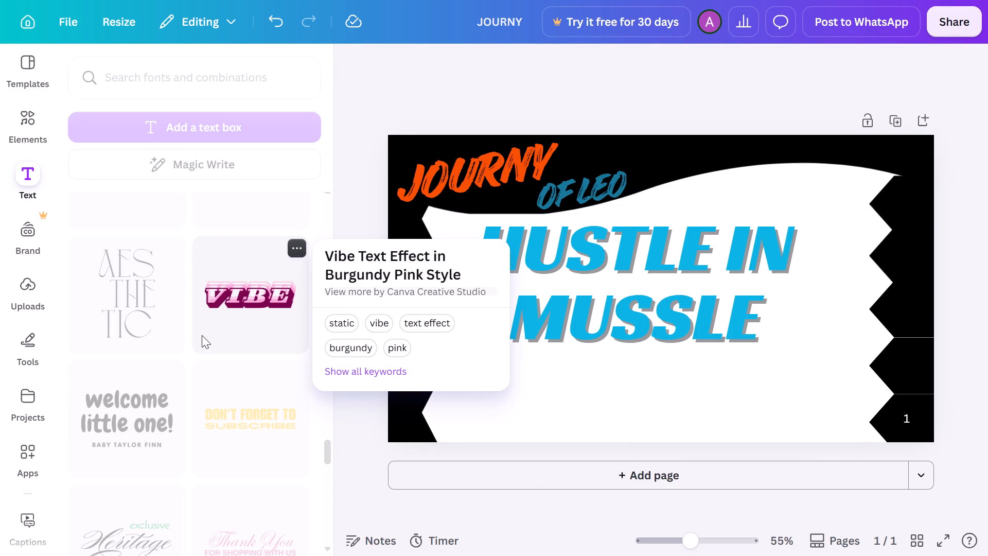
pyautogui.click(228, 376)
pyautogui.scroll(-2, 228, 376)
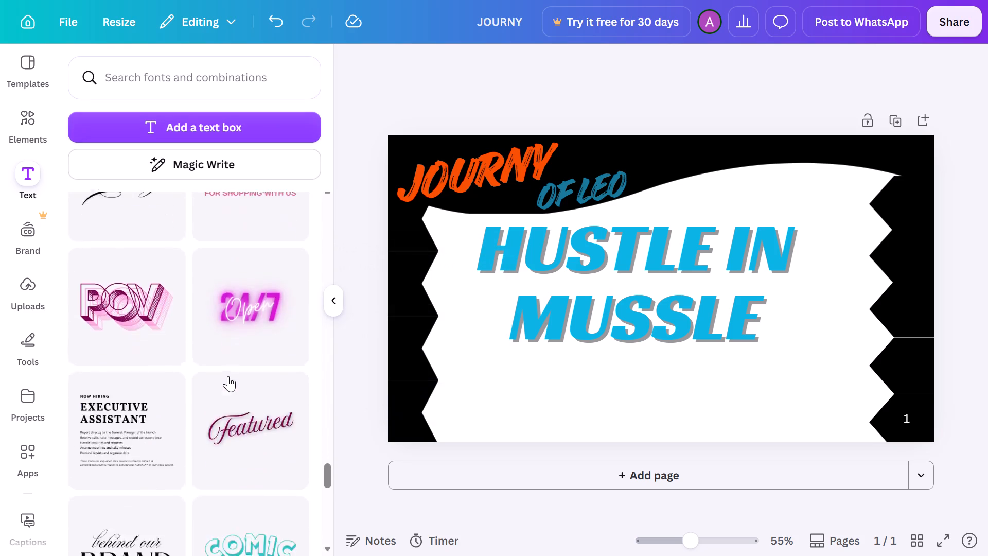
pyautogui.scroll(-5, 228, 376)
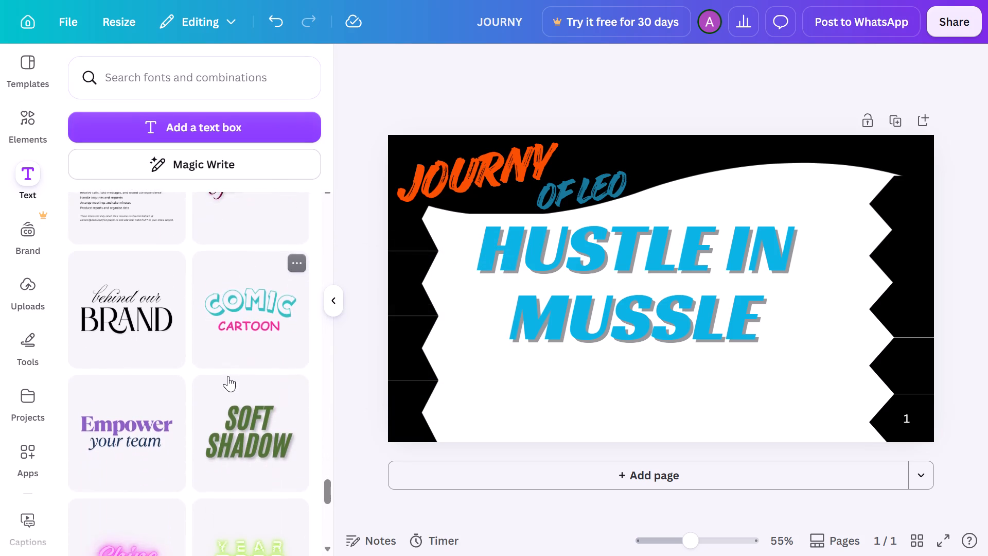
pyautogui.scroll(-4, 228, 376)
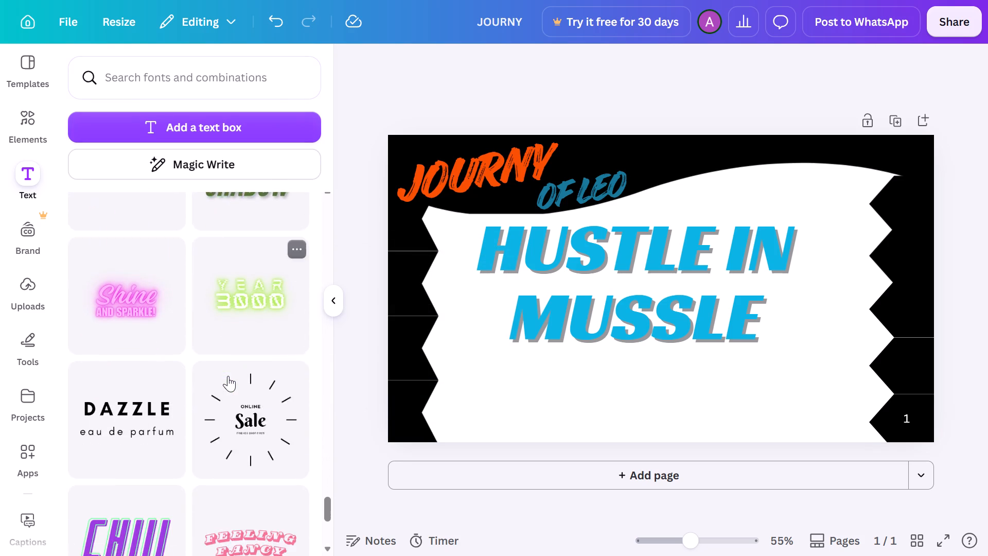
pyautogui.scroll(-4, 228, 376)
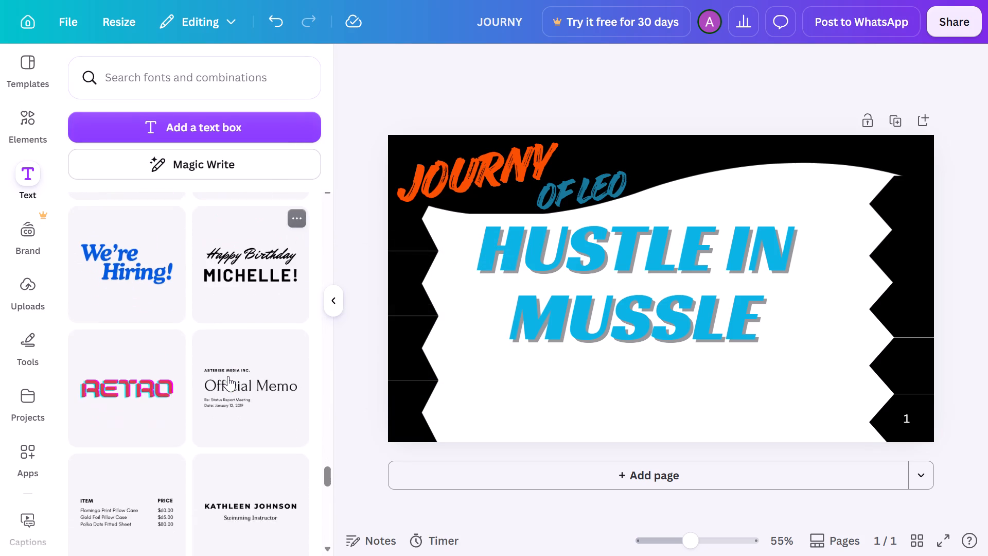
pyautogui.scroll(-4, 228, 376)
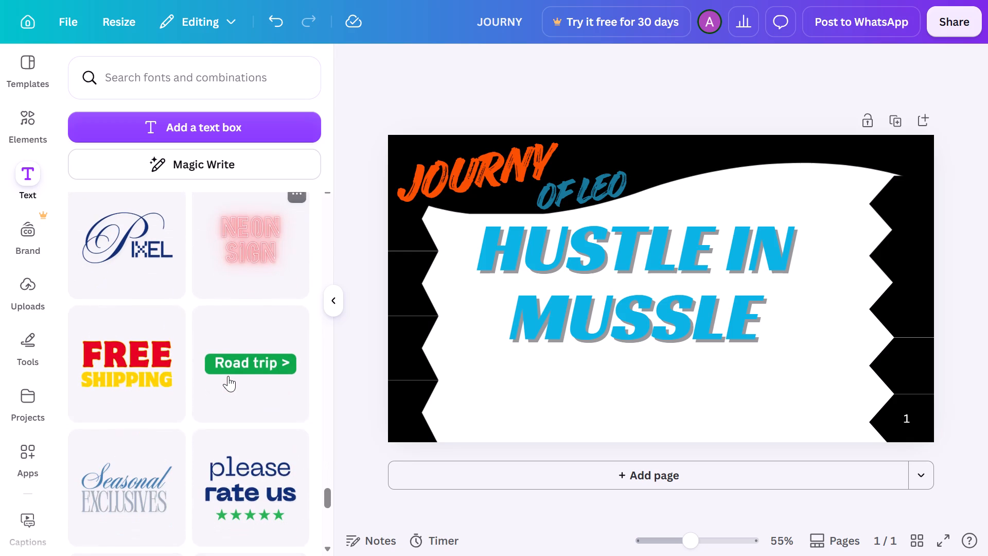
pyautogui.scroll(-3, 228, 376)
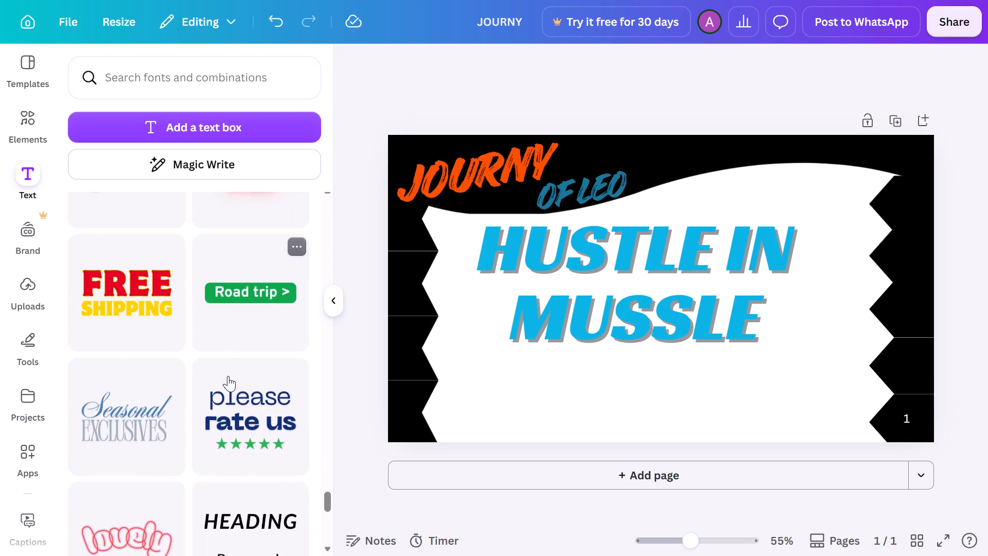
pyautogui.scroll(-4, 228, 376)
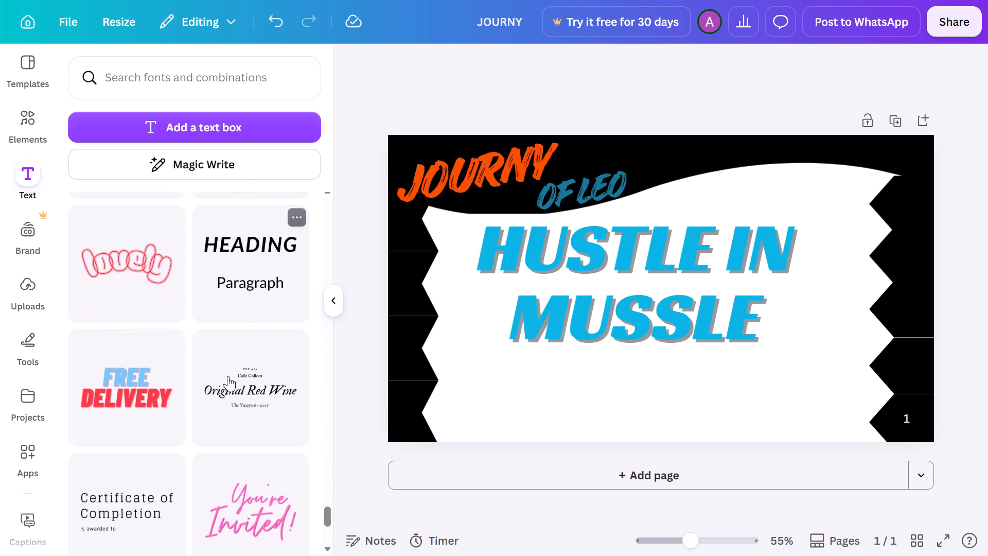
pyautogui.scroll(-3, 228, 376)
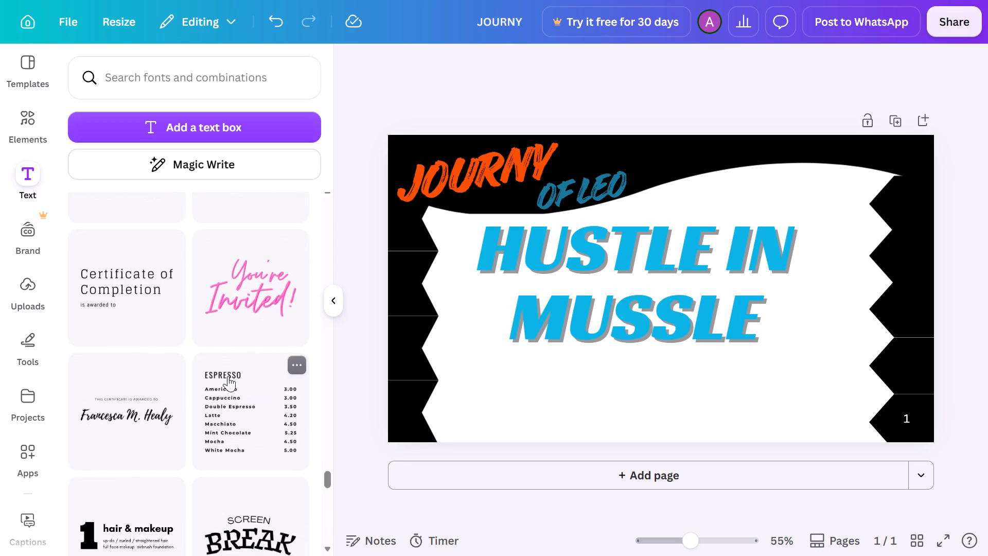
pyautogui.scroll(-3, 228, 376)
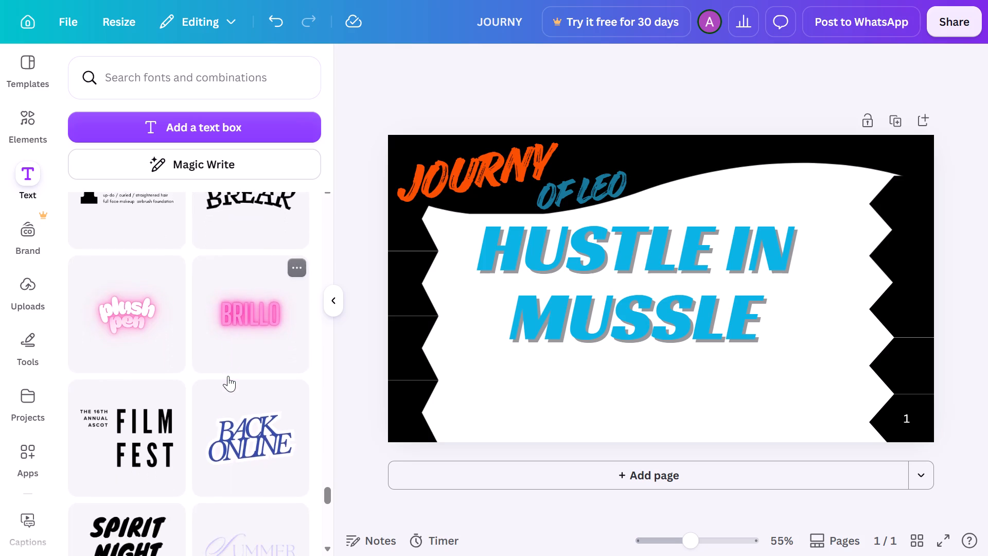
pyautogui.scroll(-1, 228, 376)
pyautogui.scroll(11, 228, 376)
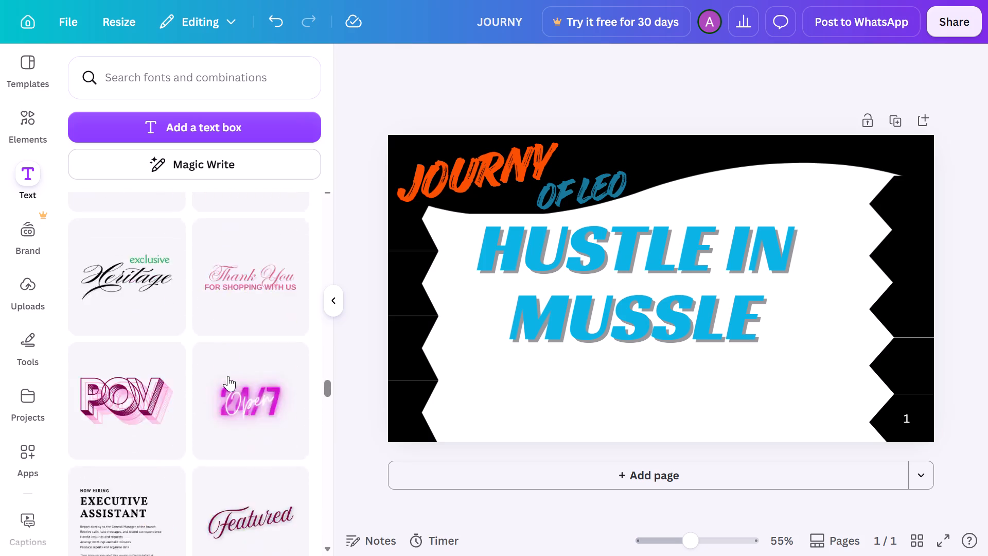
pyautogui.scroll(7, 228, 376)
pyautogui.scroll(-1, 228, 376)
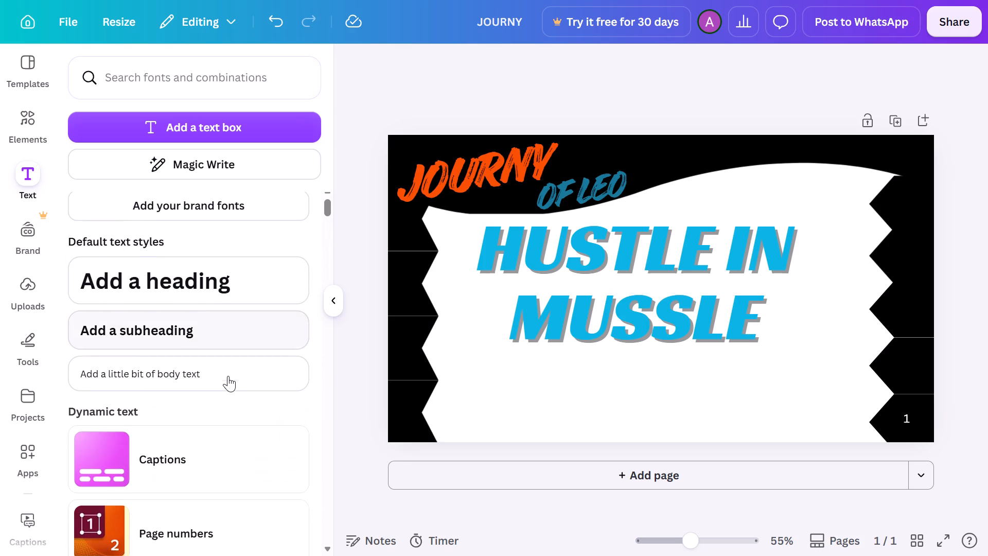
pyautogui.scroll(-4, 228, 376)
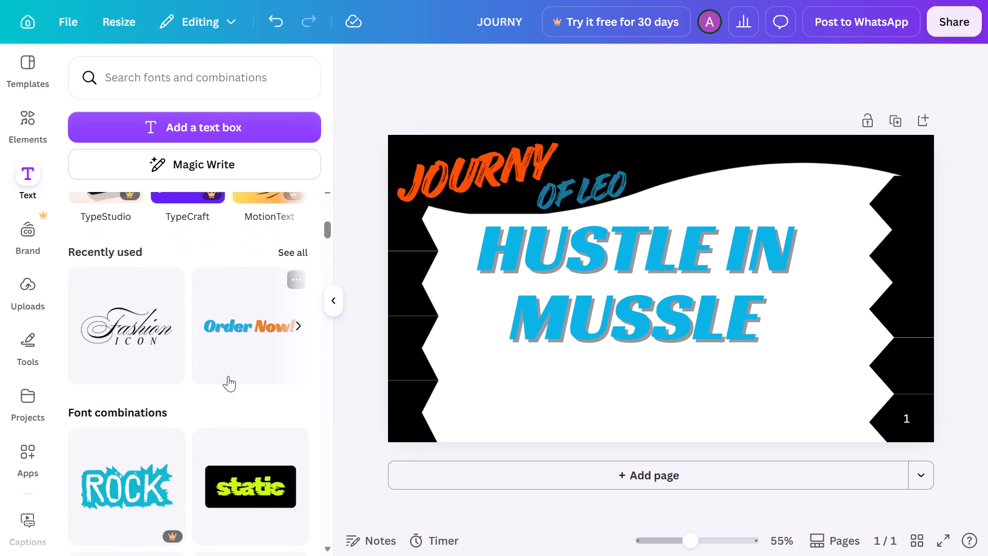
pyautogui.scroll(-1, 228, 376)
pyautogui.scroll(-1, 191, 395)
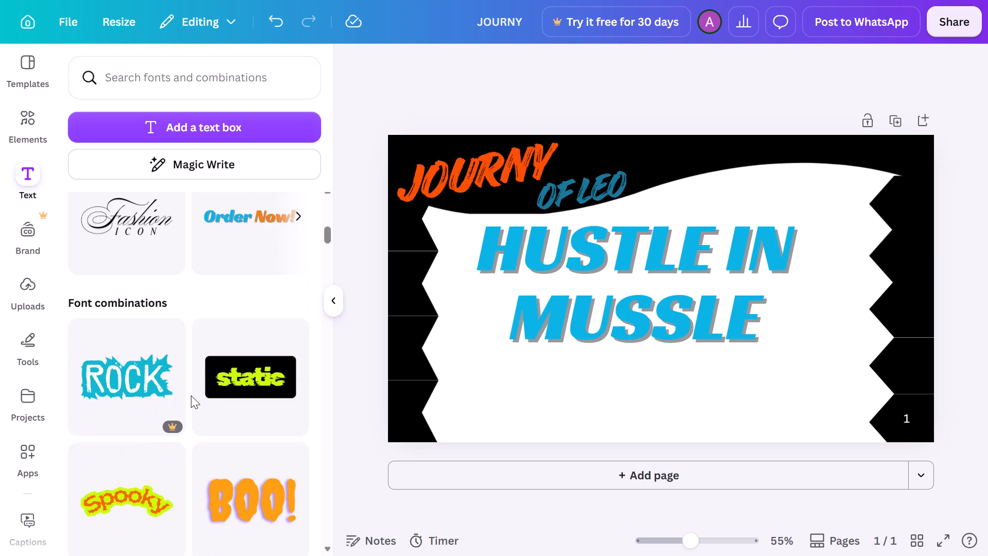
pyautogui.scroll(-3, 191, 395)
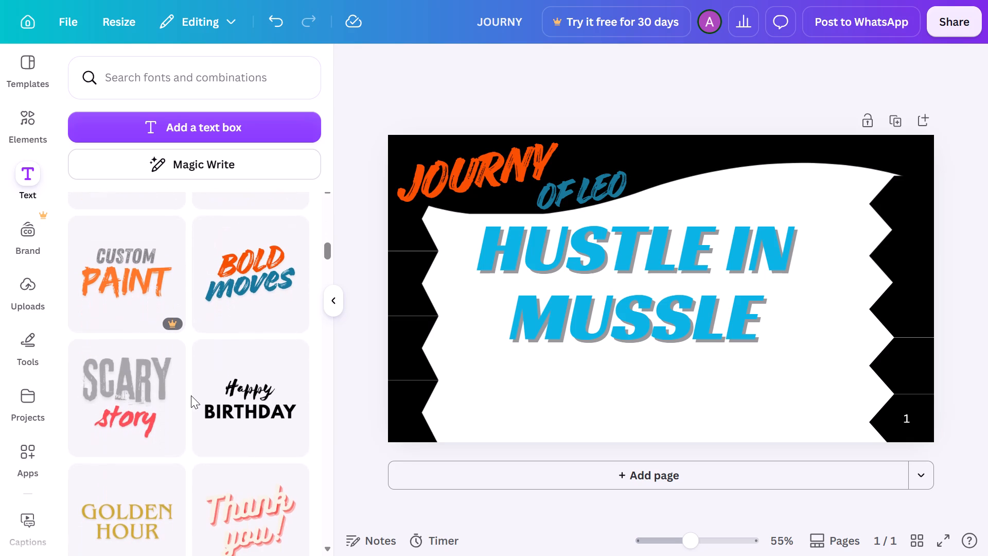
pyautogui.scroll(-3, 191, 395)
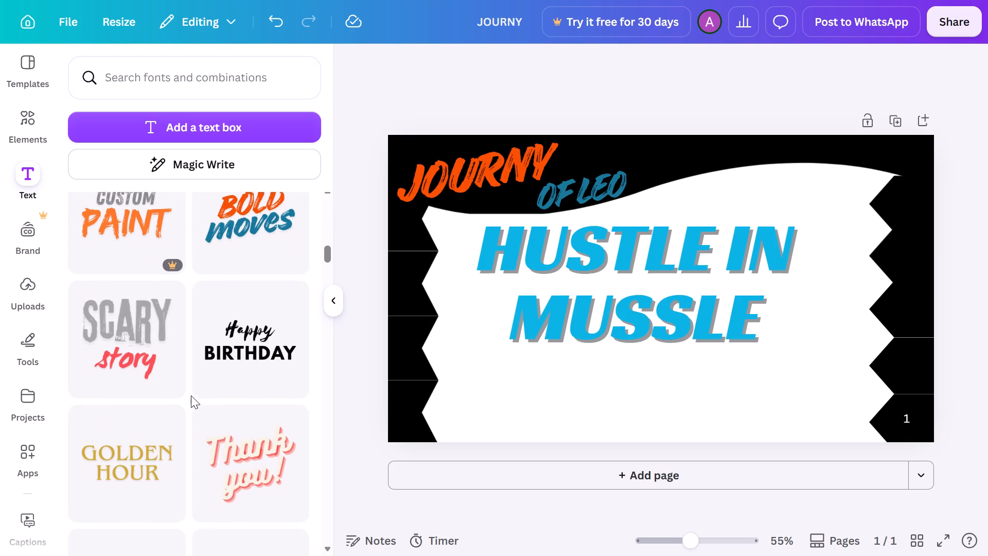
pyautogui.scroll(-1, 191, 395)
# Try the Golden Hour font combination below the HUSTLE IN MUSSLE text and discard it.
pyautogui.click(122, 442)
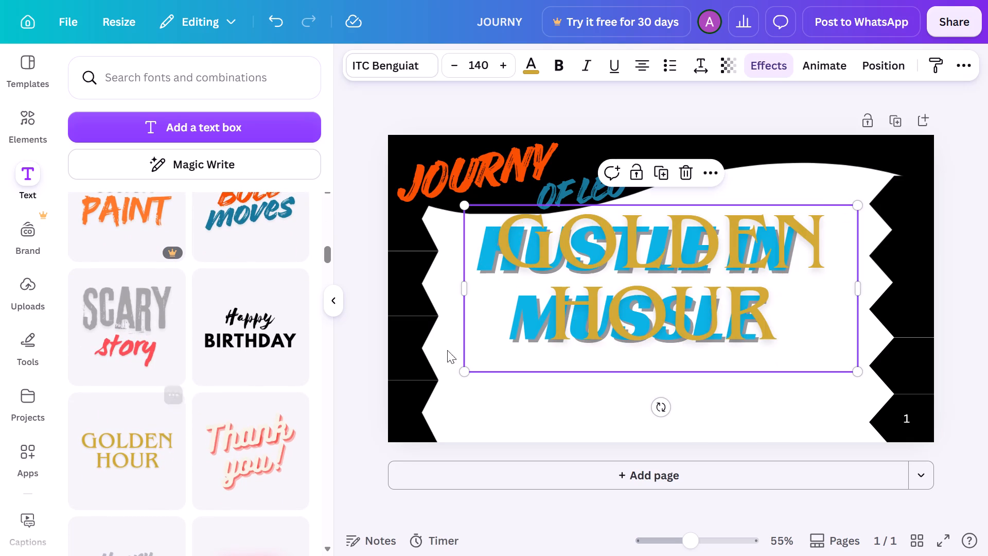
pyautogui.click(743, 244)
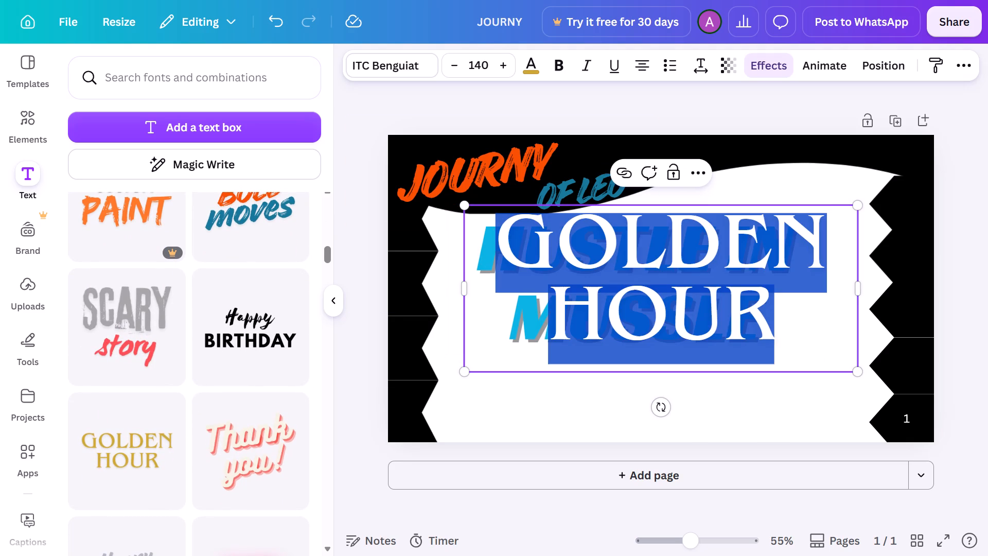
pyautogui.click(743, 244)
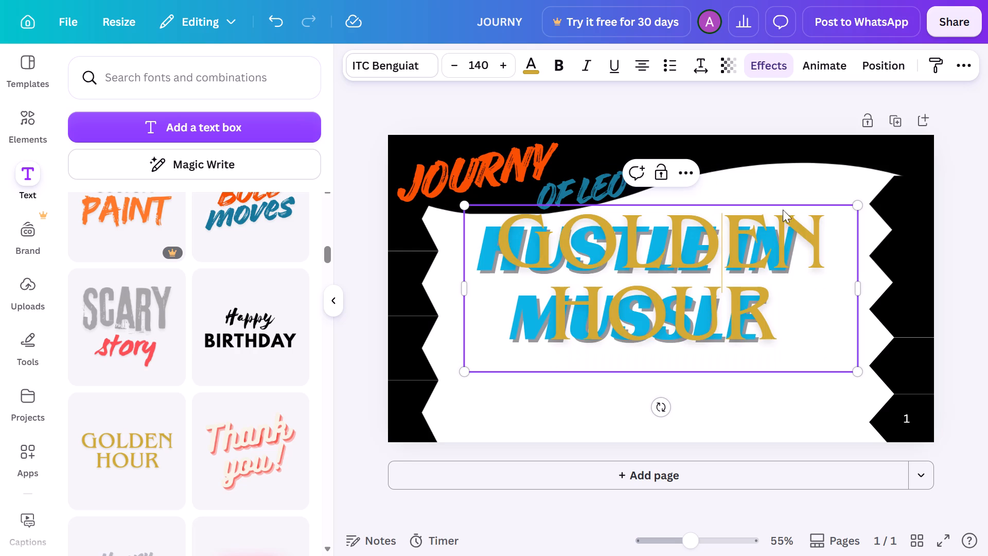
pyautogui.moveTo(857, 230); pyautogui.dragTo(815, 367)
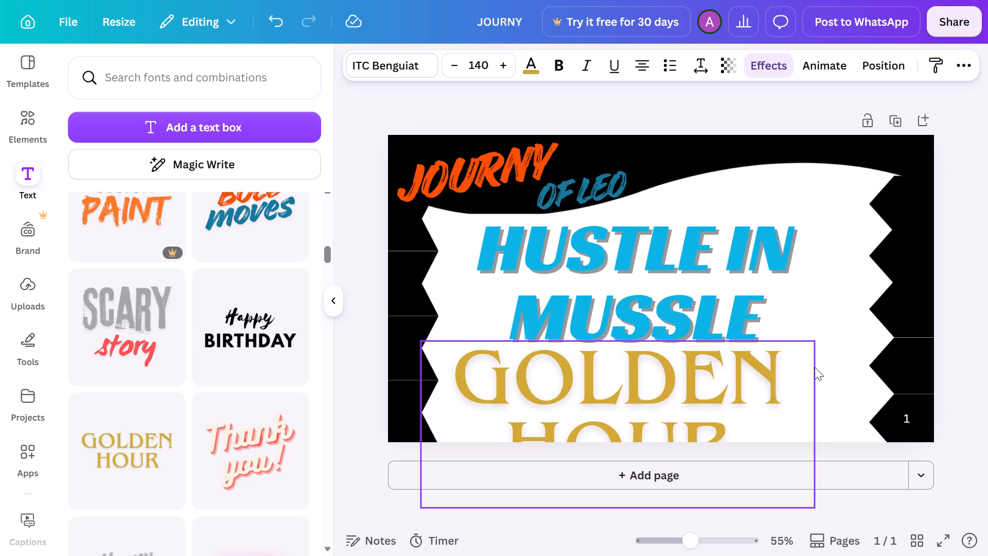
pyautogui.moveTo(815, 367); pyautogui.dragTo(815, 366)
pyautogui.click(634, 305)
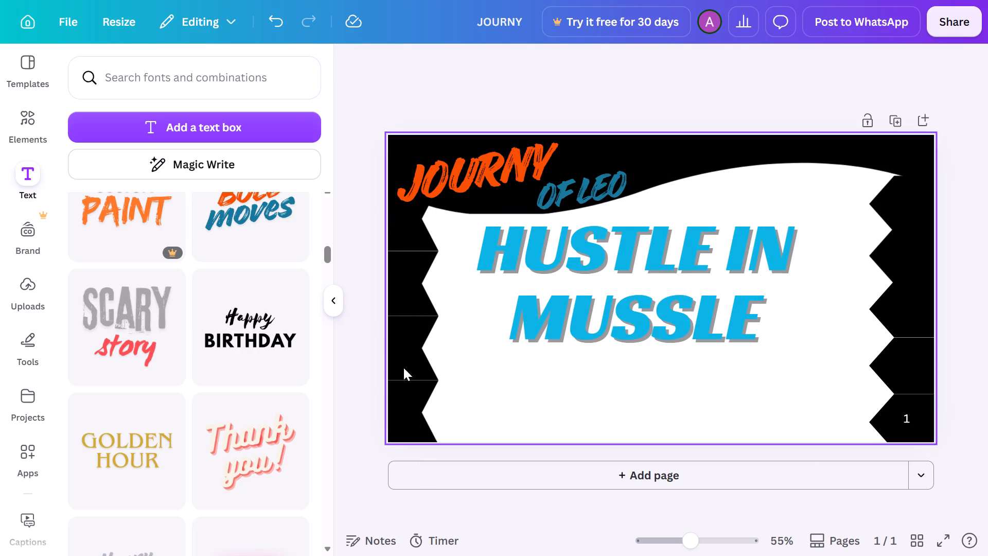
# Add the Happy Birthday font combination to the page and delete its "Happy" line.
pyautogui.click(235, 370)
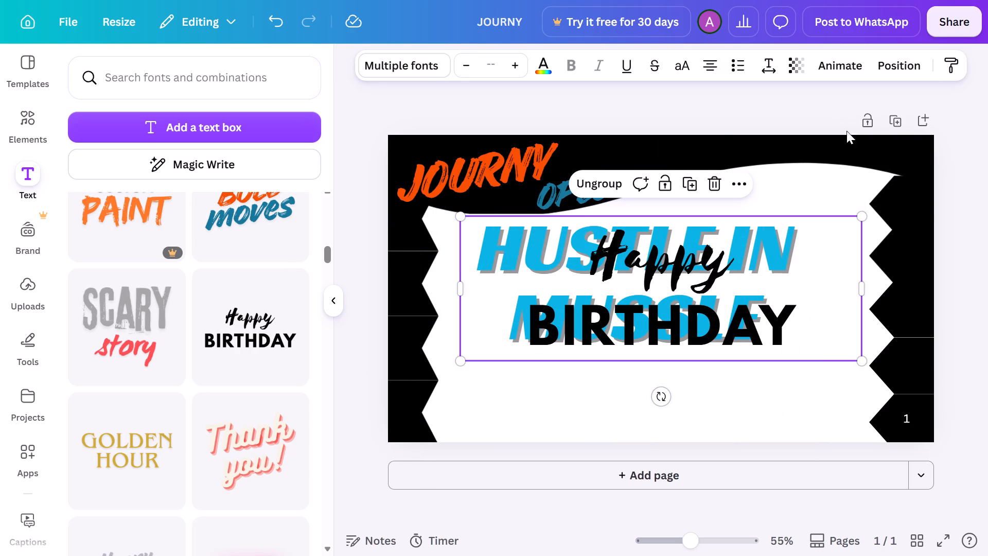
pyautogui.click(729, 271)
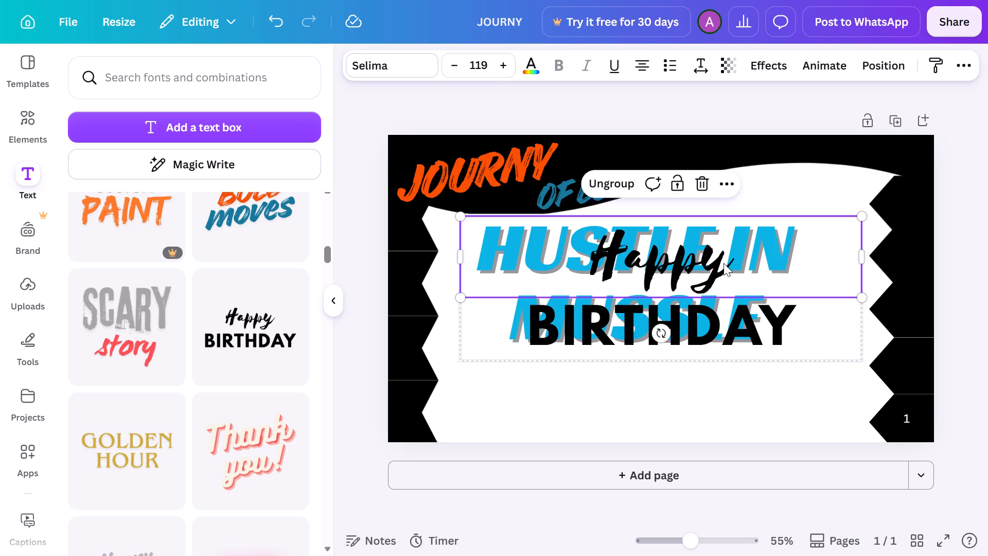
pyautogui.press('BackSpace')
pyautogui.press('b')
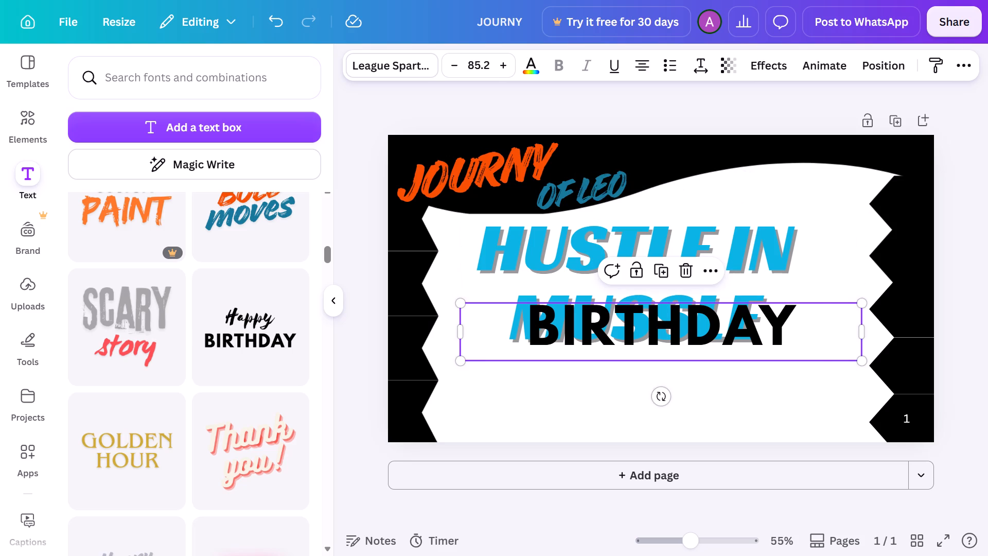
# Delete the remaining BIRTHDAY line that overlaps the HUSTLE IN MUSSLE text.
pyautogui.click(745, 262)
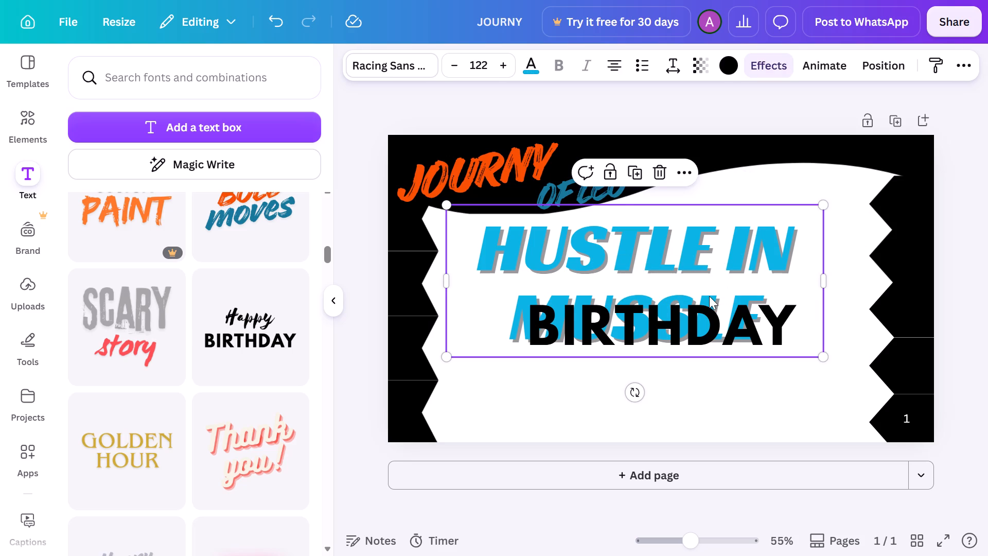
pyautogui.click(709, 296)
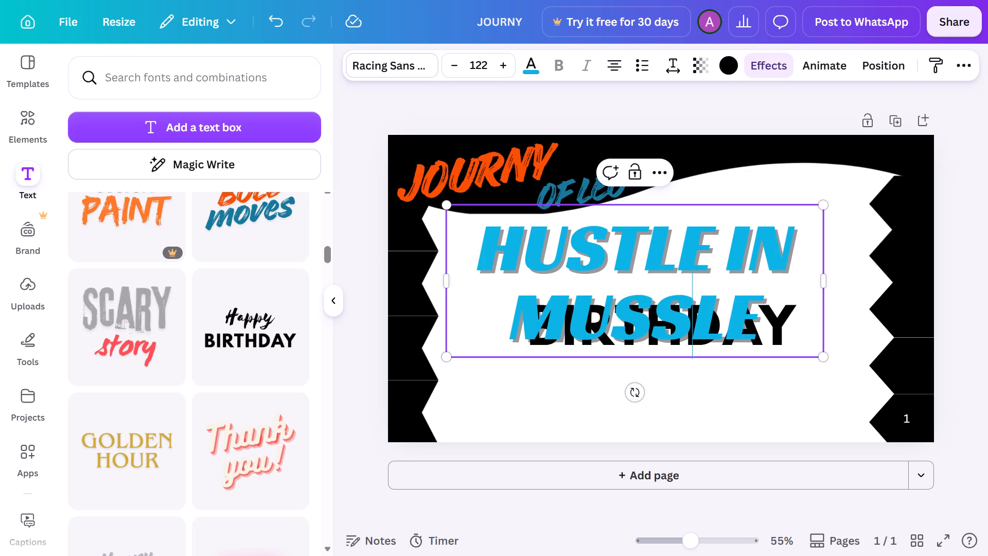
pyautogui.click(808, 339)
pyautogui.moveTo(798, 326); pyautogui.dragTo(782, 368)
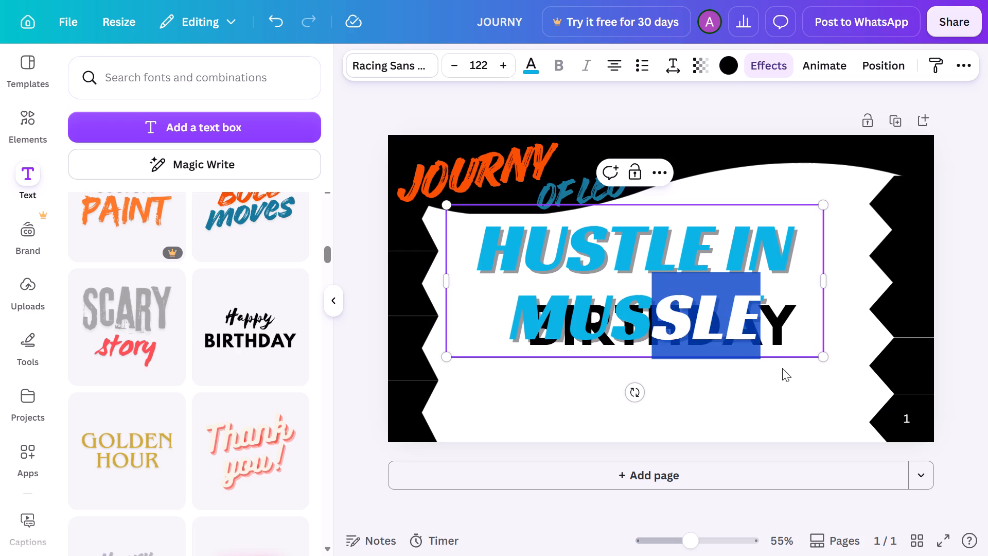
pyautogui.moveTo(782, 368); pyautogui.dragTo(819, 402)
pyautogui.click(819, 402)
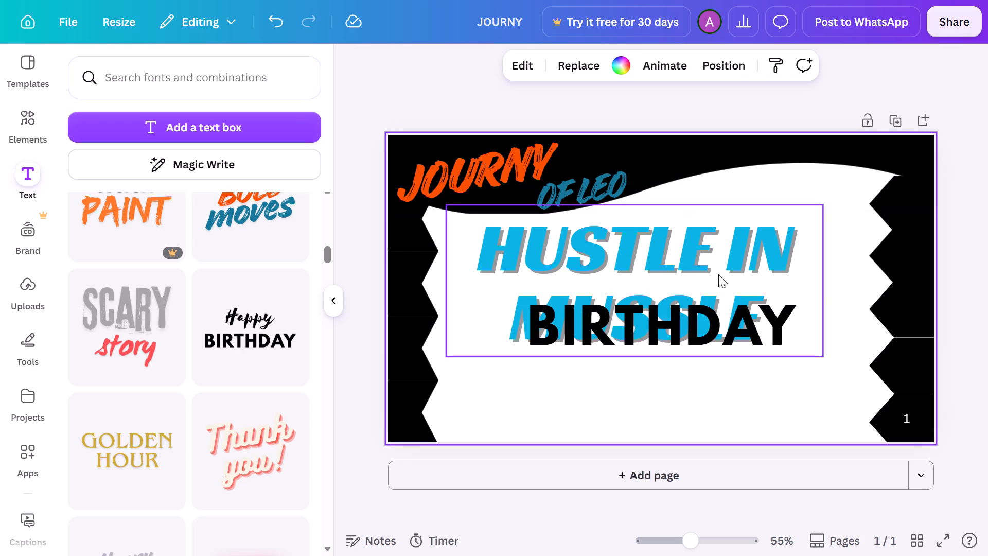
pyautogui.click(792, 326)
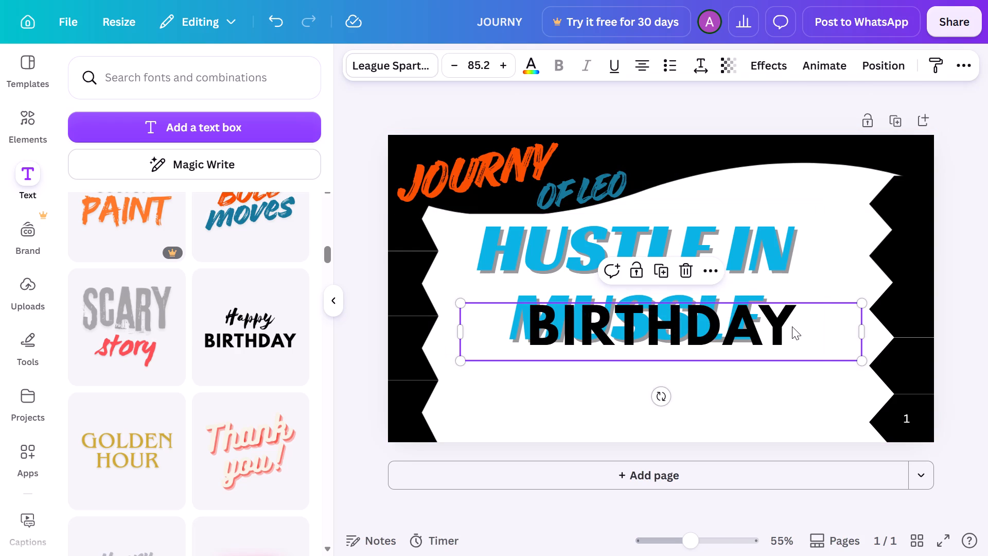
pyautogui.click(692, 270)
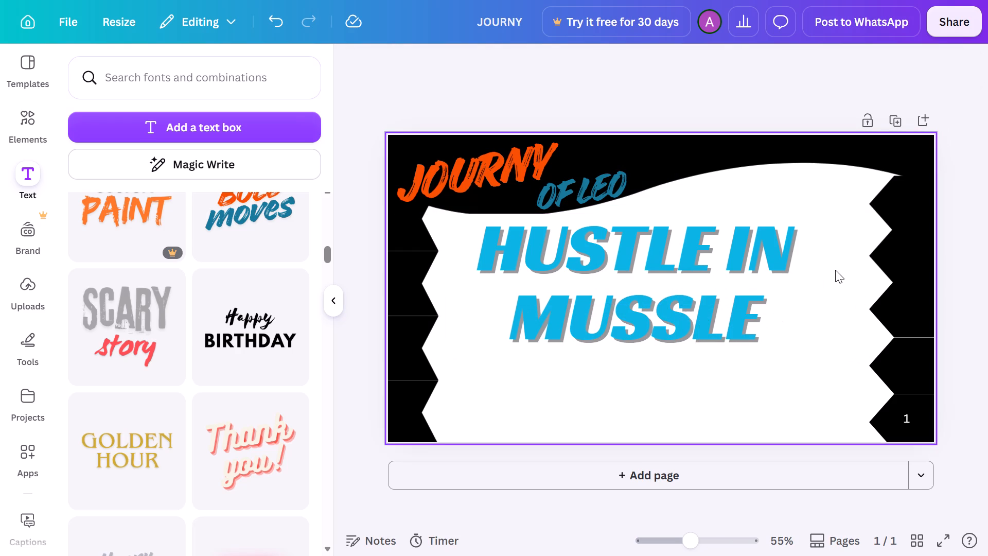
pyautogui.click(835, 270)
# Add the Happy Birthday font combination again and replace its "Happy" text with "BY".
pyautogui.click(233, 319)
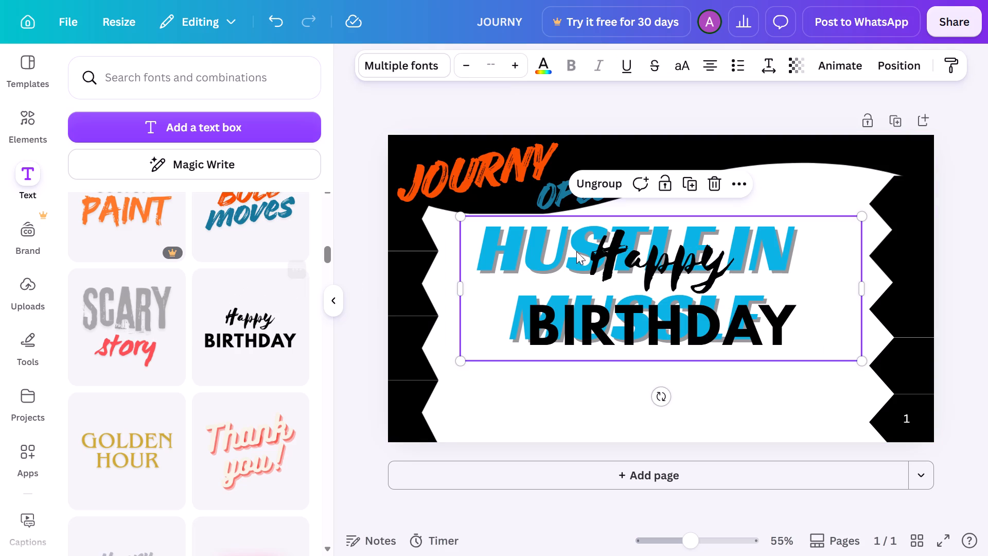
pyautogui.click(655, 260)
pyautogui.click(655, 260)
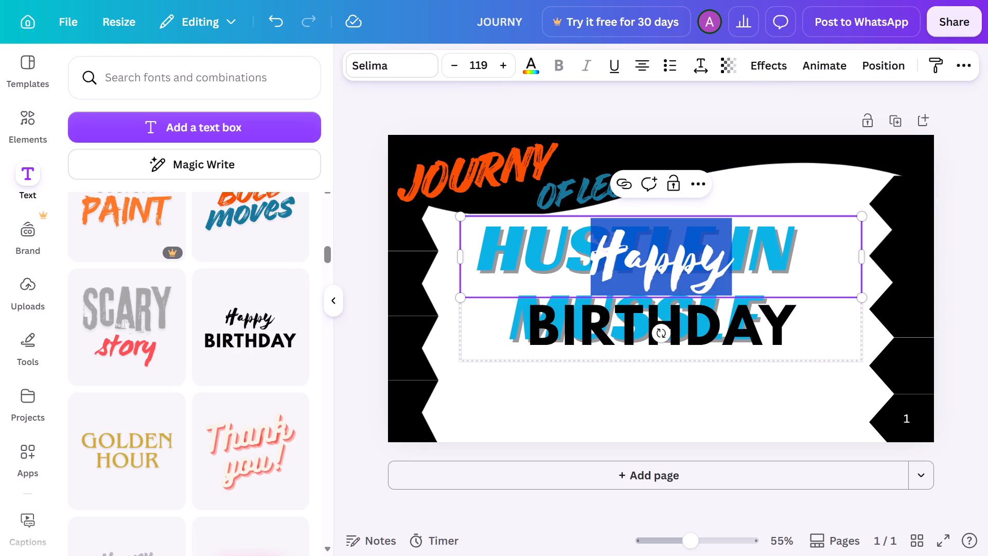
pyautogui.press('BackSpace')
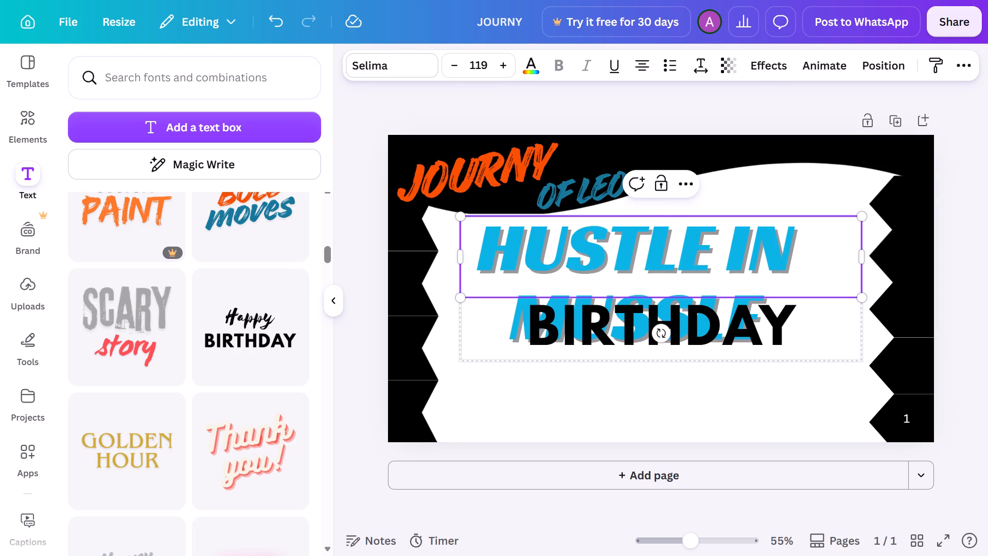
pyautogui.write('BY')
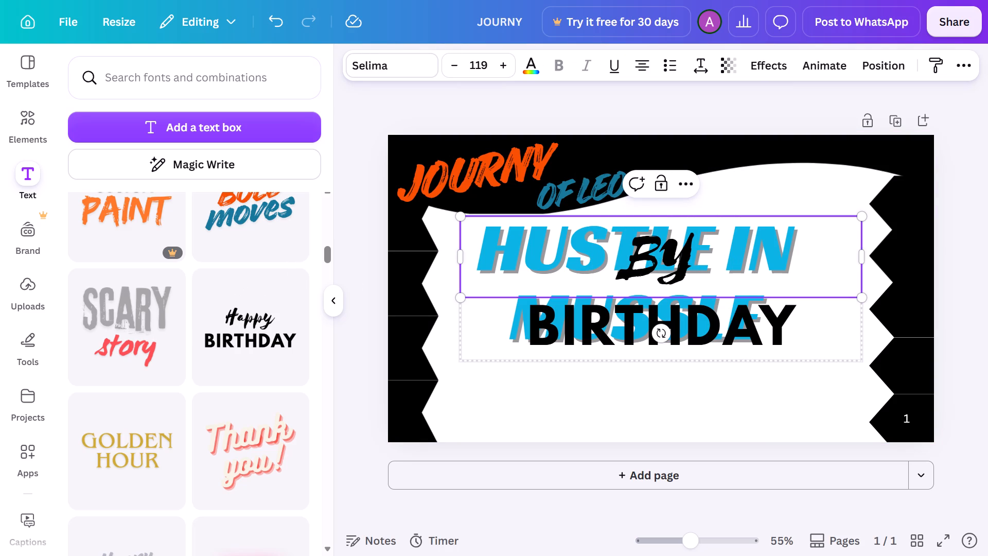
pyautogui.press('space')
pyautogui.press('BackSpace')
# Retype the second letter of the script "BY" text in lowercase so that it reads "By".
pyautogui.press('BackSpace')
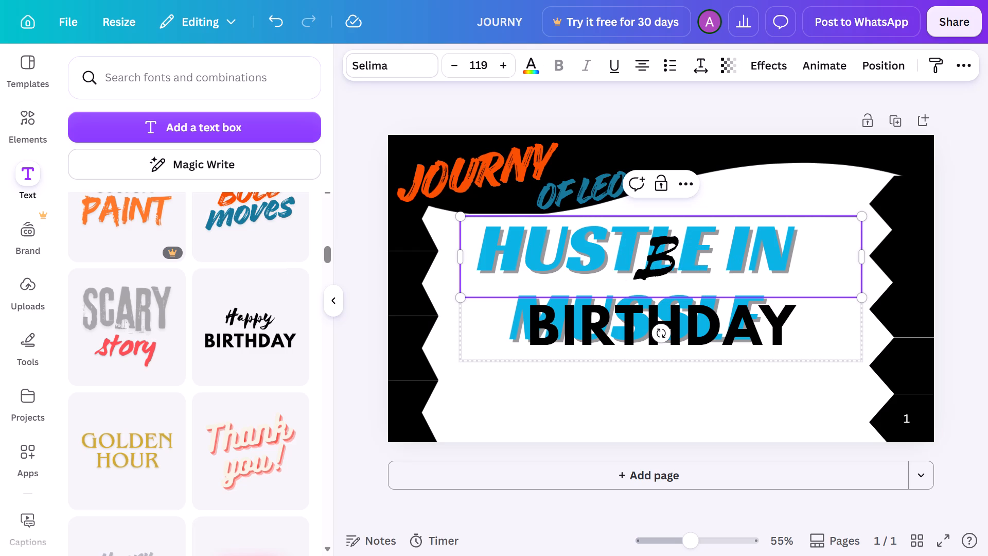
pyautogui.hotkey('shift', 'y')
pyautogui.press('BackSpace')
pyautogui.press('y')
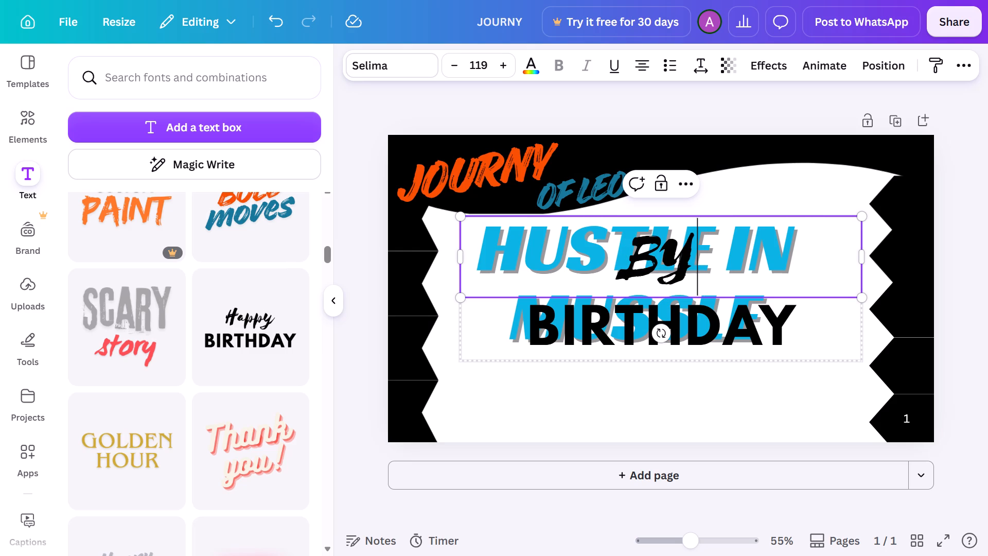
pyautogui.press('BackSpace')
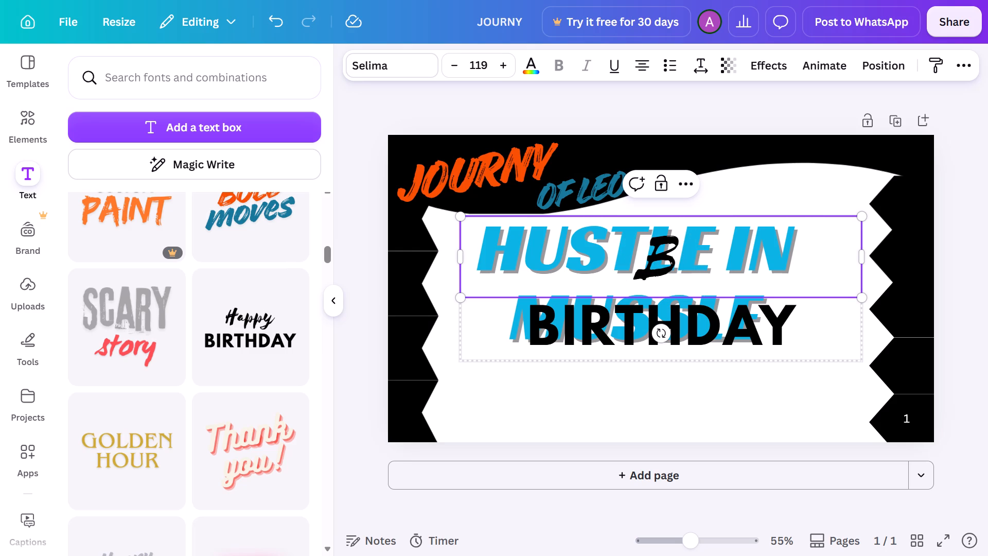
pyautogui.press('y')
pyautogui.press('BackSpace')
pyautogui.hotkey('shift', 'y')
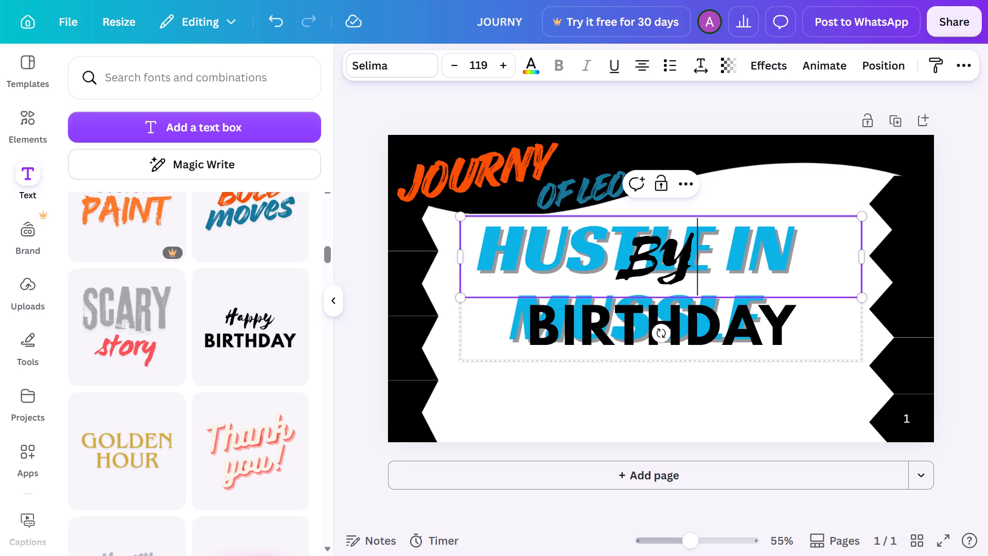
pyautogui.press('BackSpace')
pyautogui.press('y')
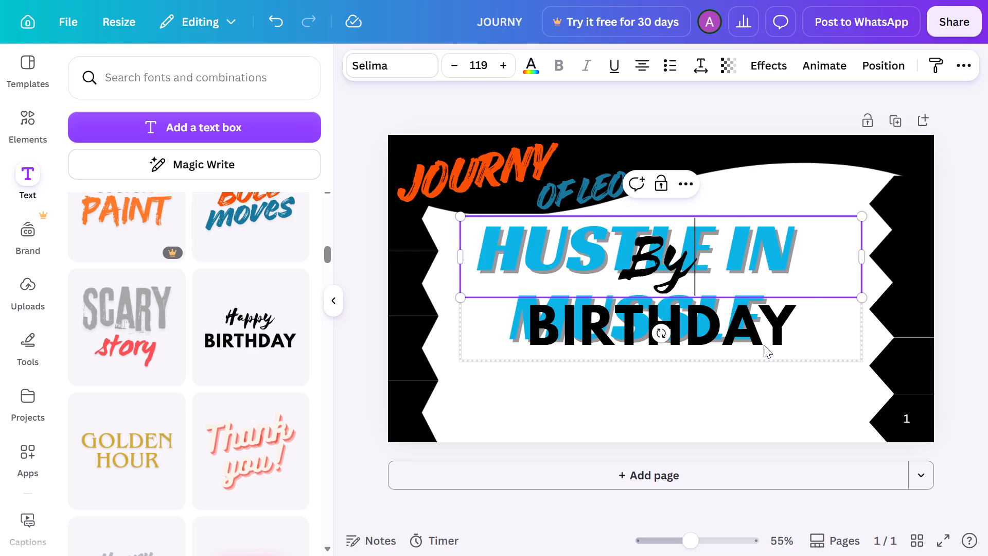
# Delete the BIRTHDAY line and the script "By" text overlapping the HUSTLE IN MUSSLE text.
pyautogui.click(764, 345)
pyautogui.press('BackSpace')
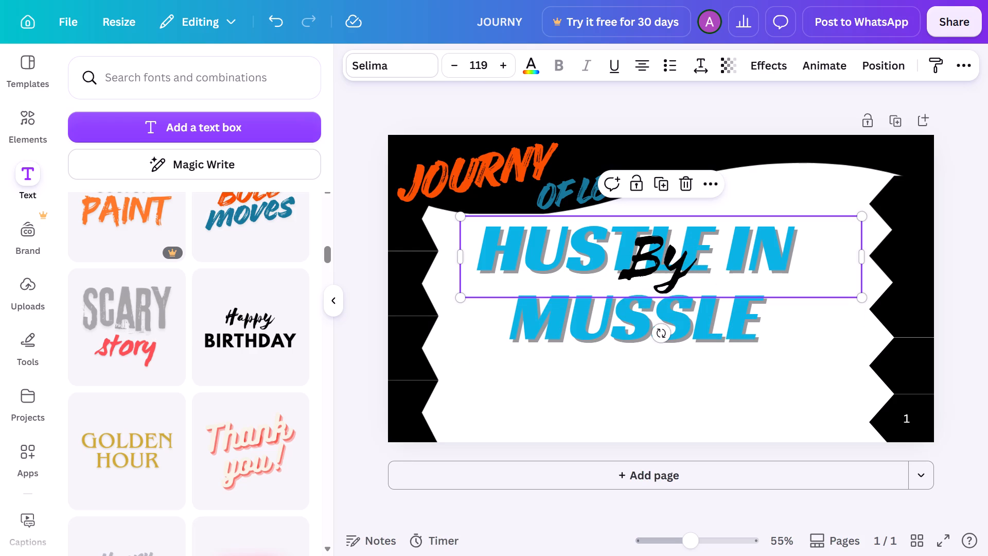
pyautogui.write('di')
pyautogui.click(716, 304)
pyautogui.click(677, 323)
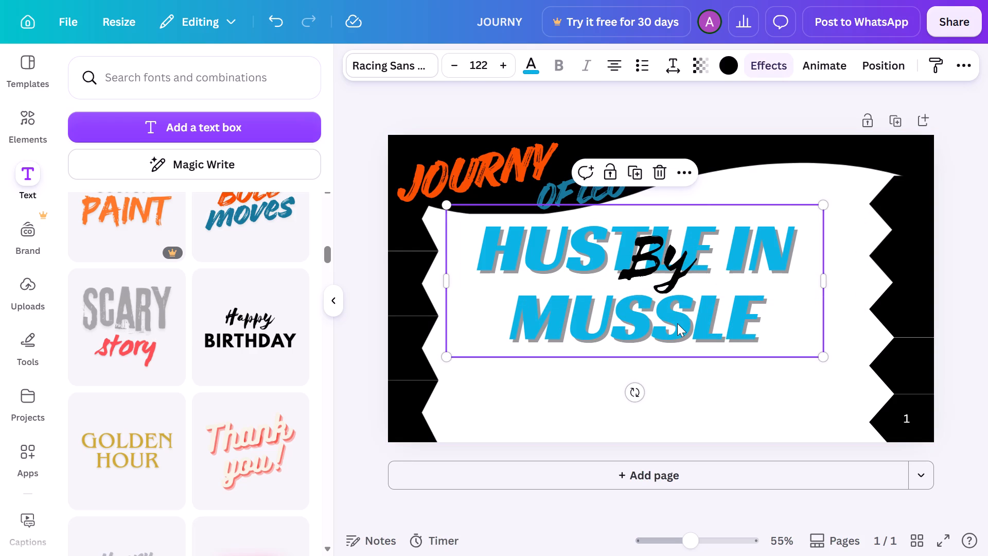
pyautogui.click(839, 256)
pyautogui.click(686, 183)
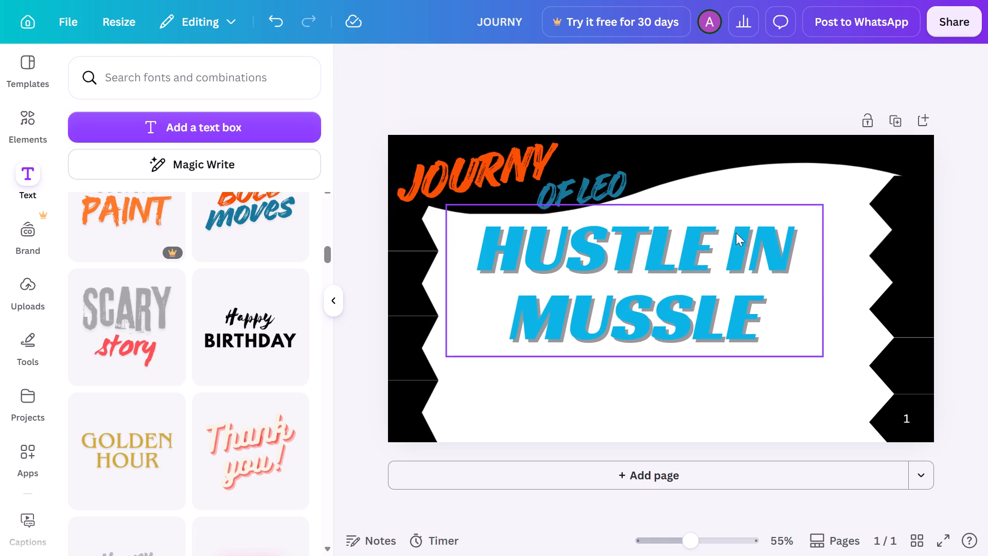
# Add the Happy Birthday font combination again and replace its "Happy" text with "By".
pyautogui.click(849, 310)
pyautogui.click(245, 316)
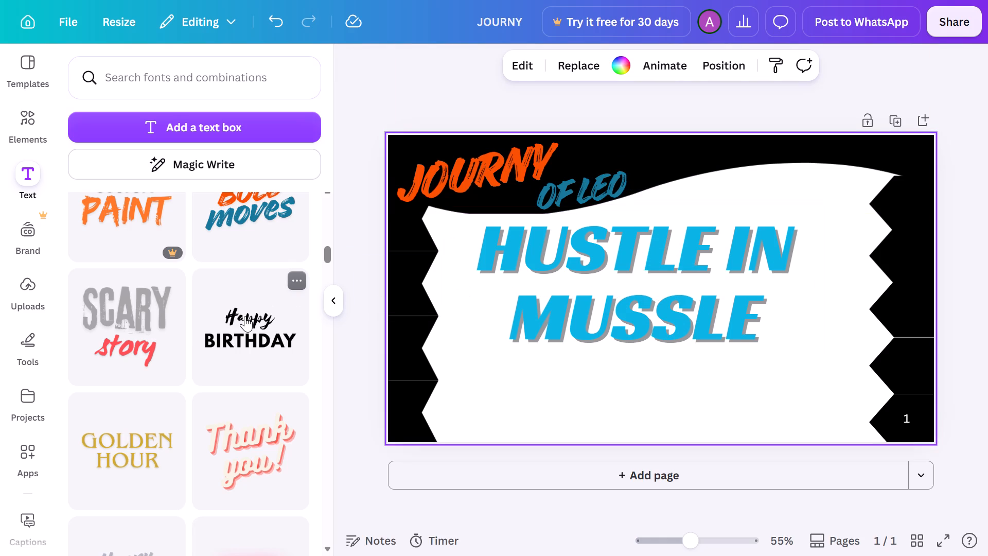
pyautogui.click(640, 261)
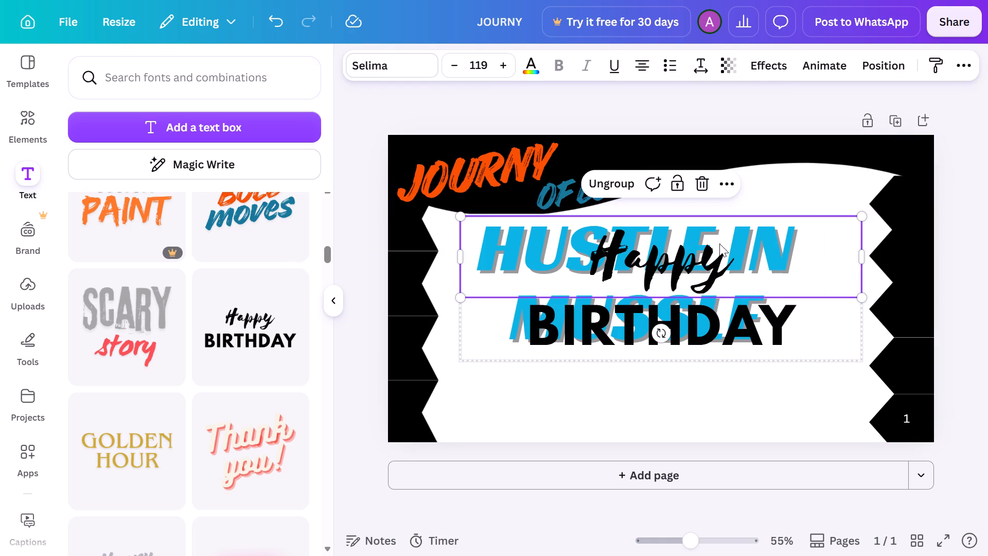
pyautogui.moveTo(717, 250); pyautogui.dragTo(710, 244)
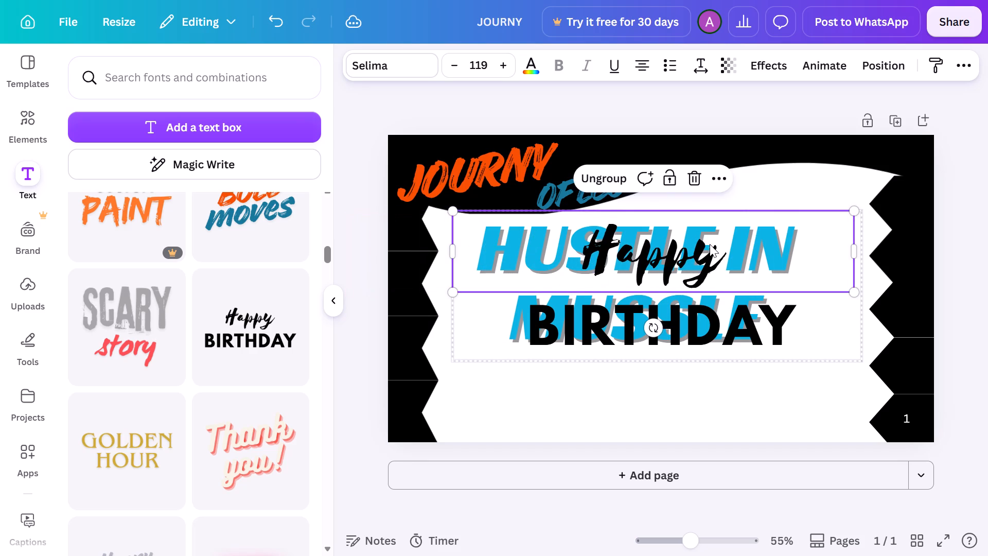
pyautogui.moveTo(595, 245); pyautogui.dragTo(586, 245)
pyautogui.click(586, 245)
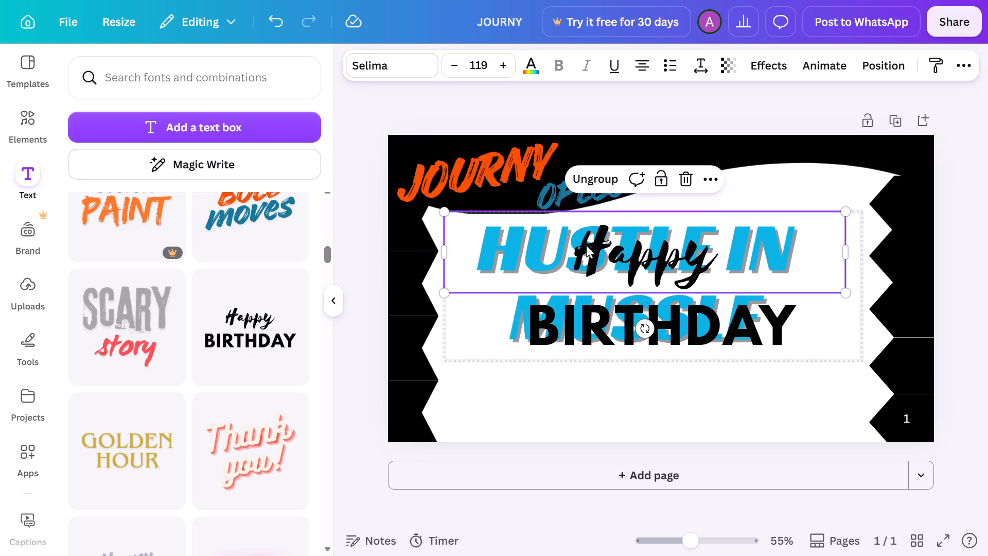
pyautogui.press('BackSpace')
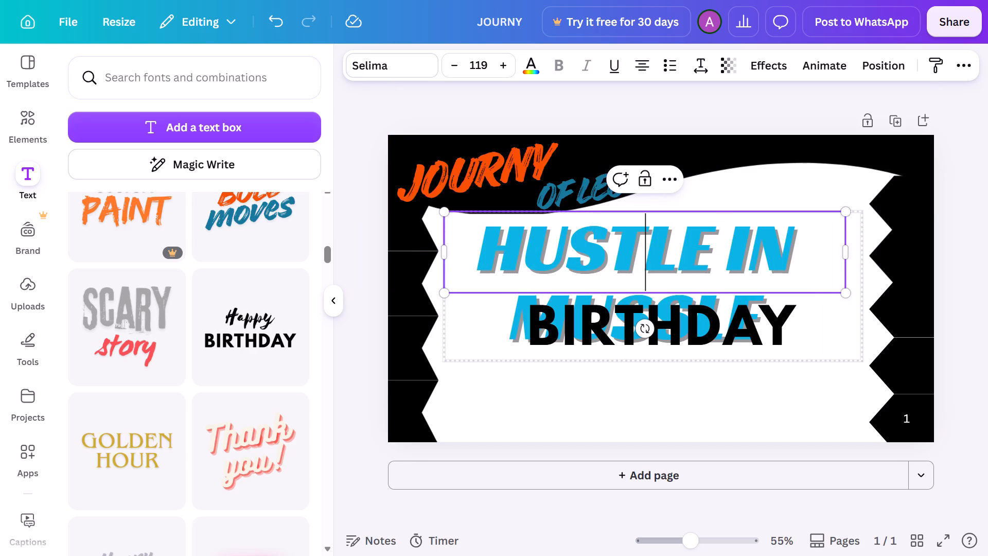
pyautogui.write('by')
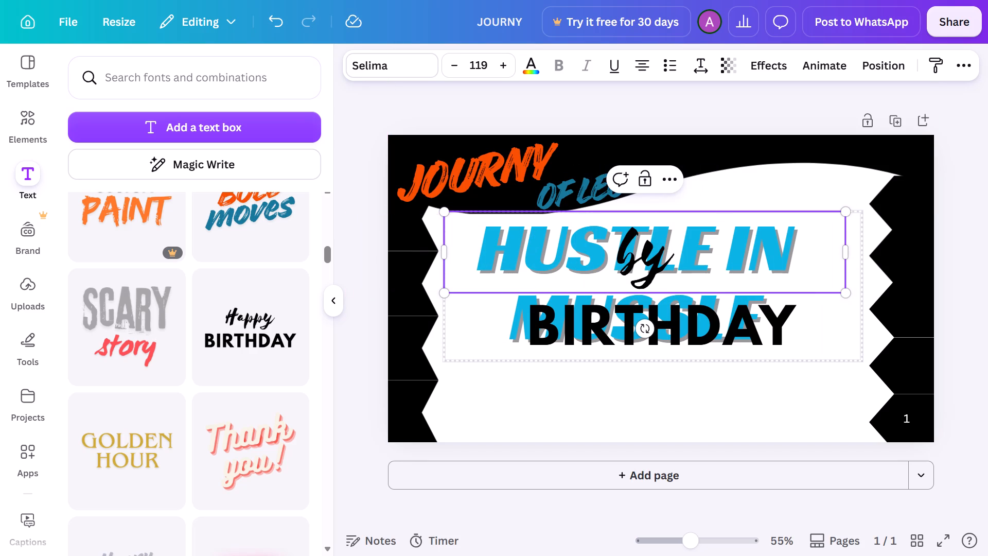
pyautogui.press('BackSpace')
pyautogui.press('BackSpace')
pyautogui.write('By')
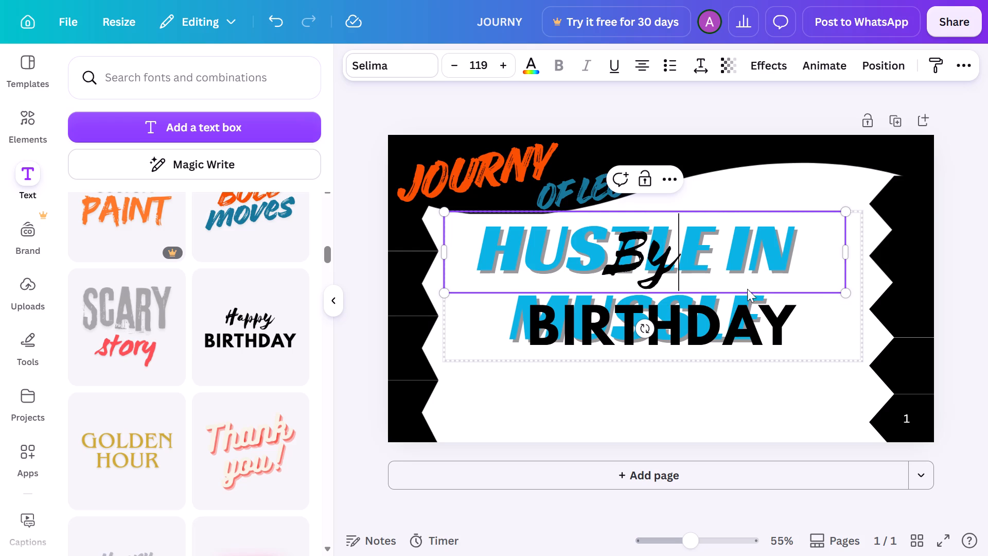
# Replace the BIRTHDAY line of the combination with the creator's full name.
pyautogui.click(727, 176)
pyautogui.doubleClick(677, 341)
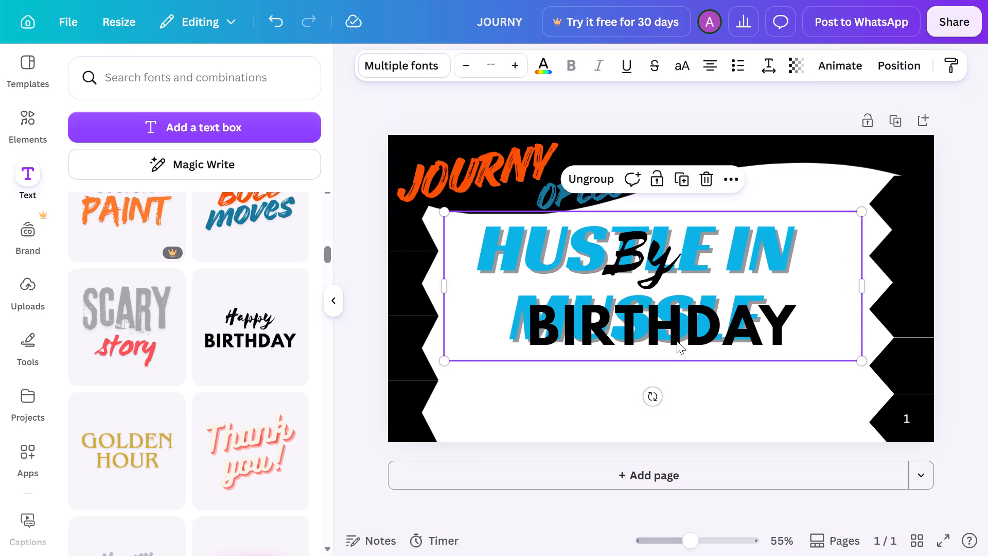
pyautogui.press('BackSpace')
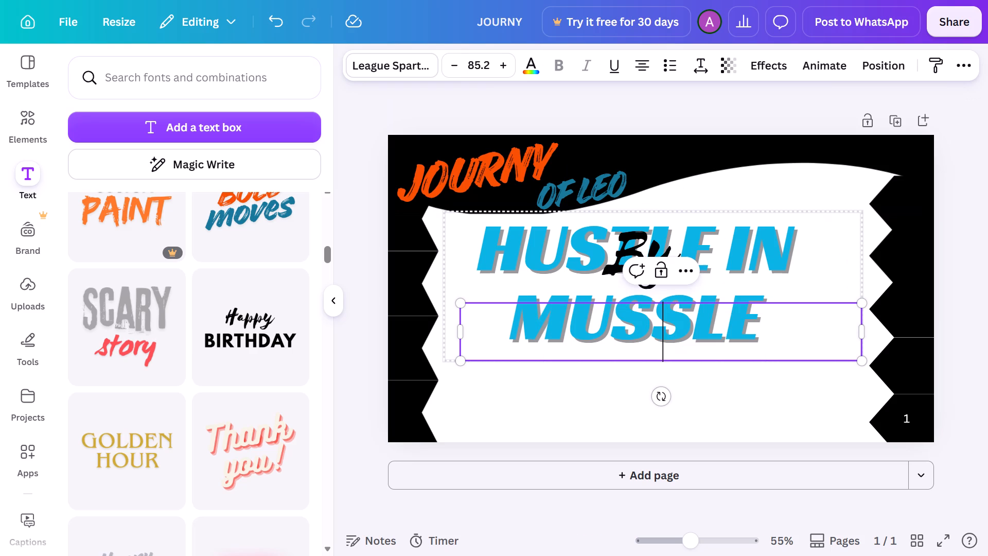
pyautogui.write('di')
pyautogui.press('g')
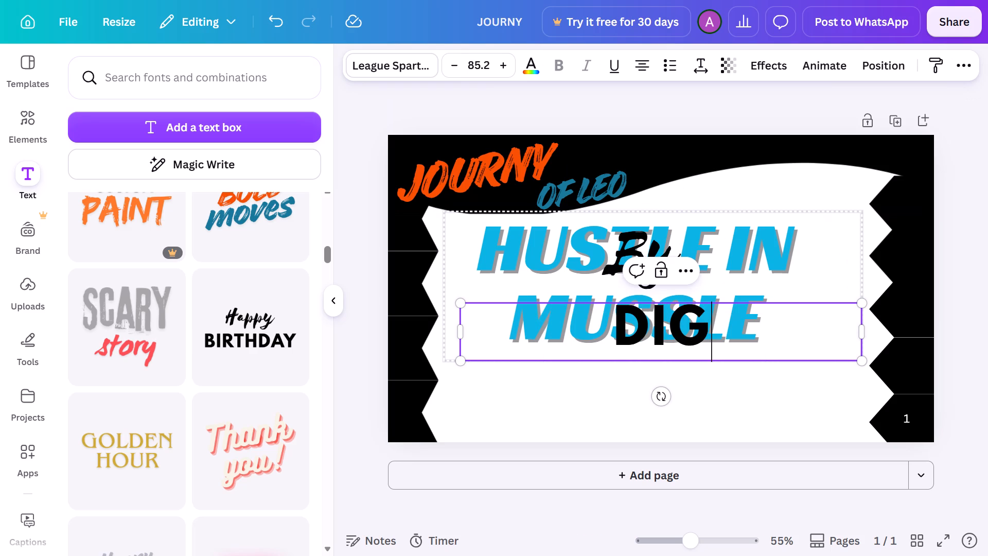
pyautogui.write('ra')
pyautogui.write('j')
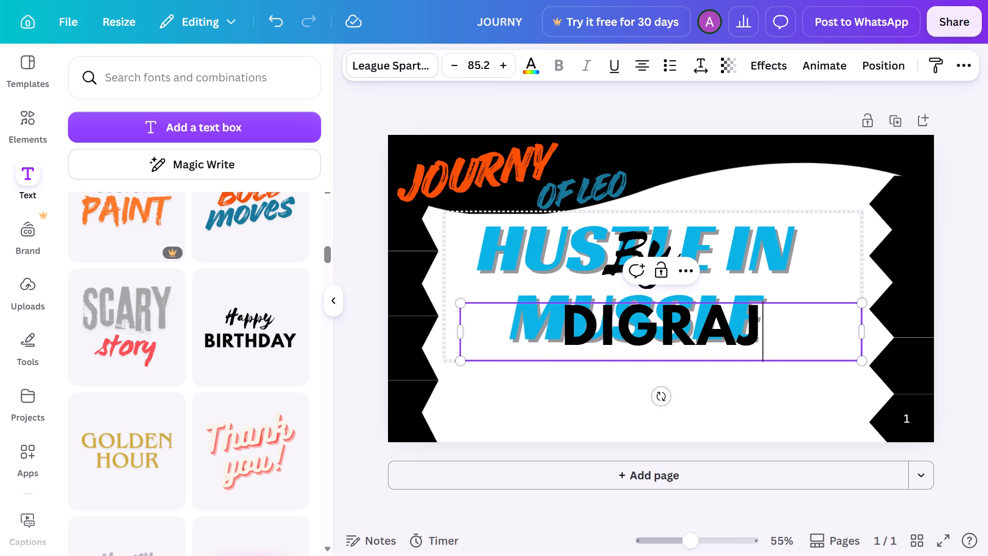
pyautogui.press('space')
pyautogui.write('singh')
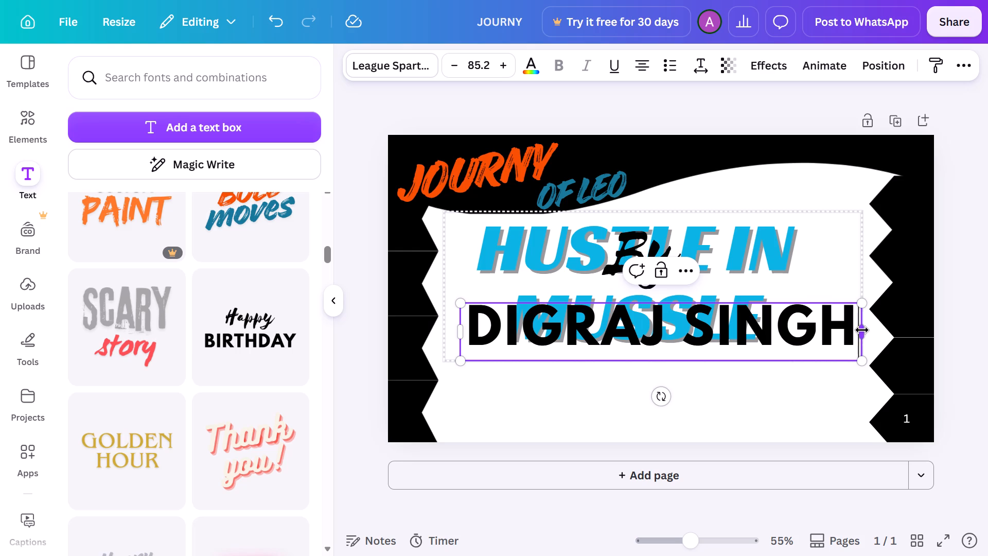
# Shrink the creator's name line to a font size of about 27.9.
pyautogui.moveTo(863, 305); pyautogui.dragTo(542, 328)
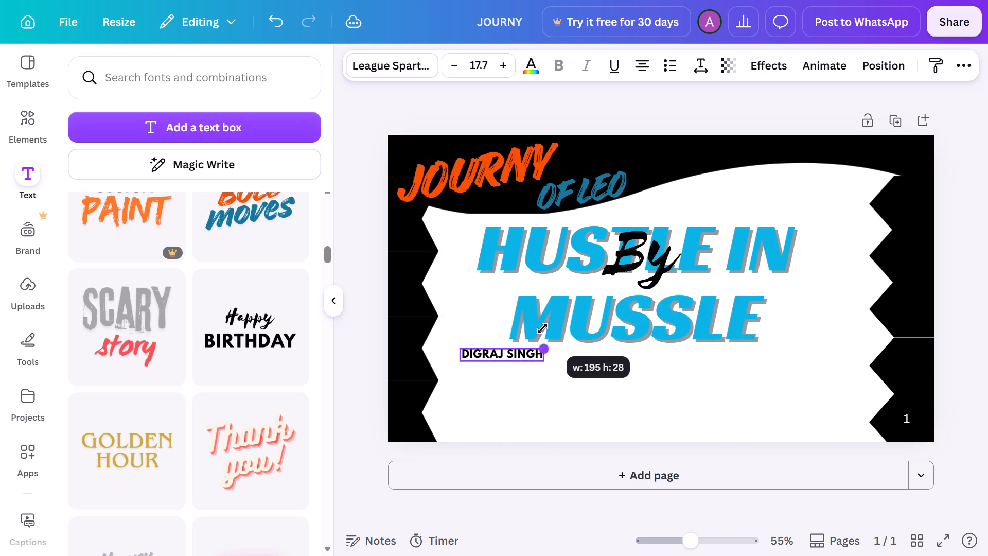
pyautogui.moveTo(542, 328); pyautogui.dragTo(590, 320)
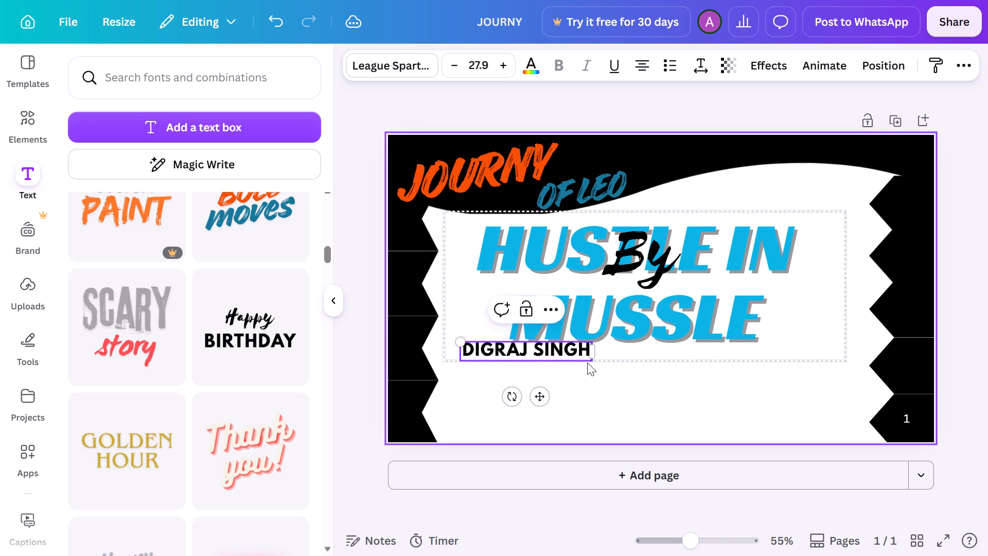
pyautogui.moveTo(591, 354); pyautogui.dragTo(614, 354)
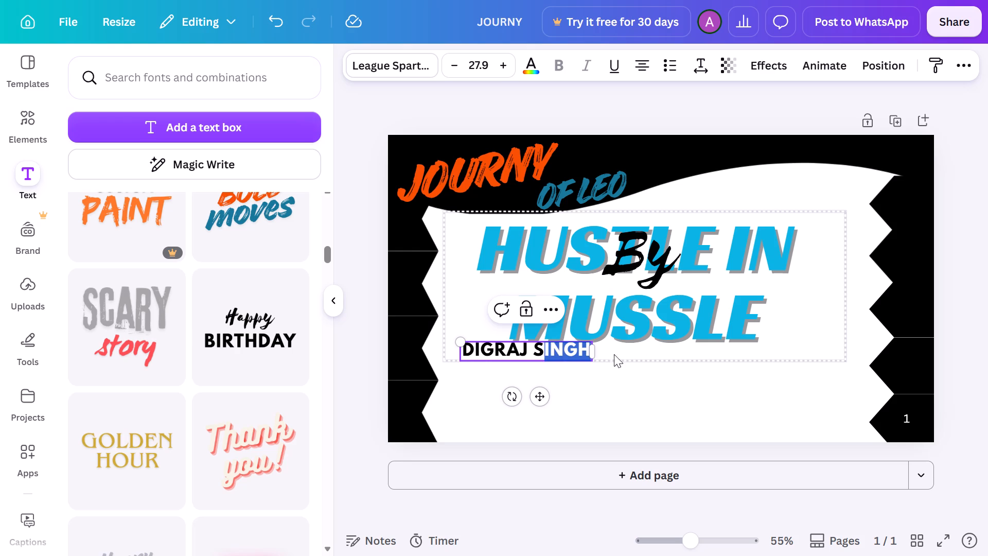
pyautogui.moveTo(614, 354); pyautogui.dragTo(573, 357)
pyautogui.click(597, 384)
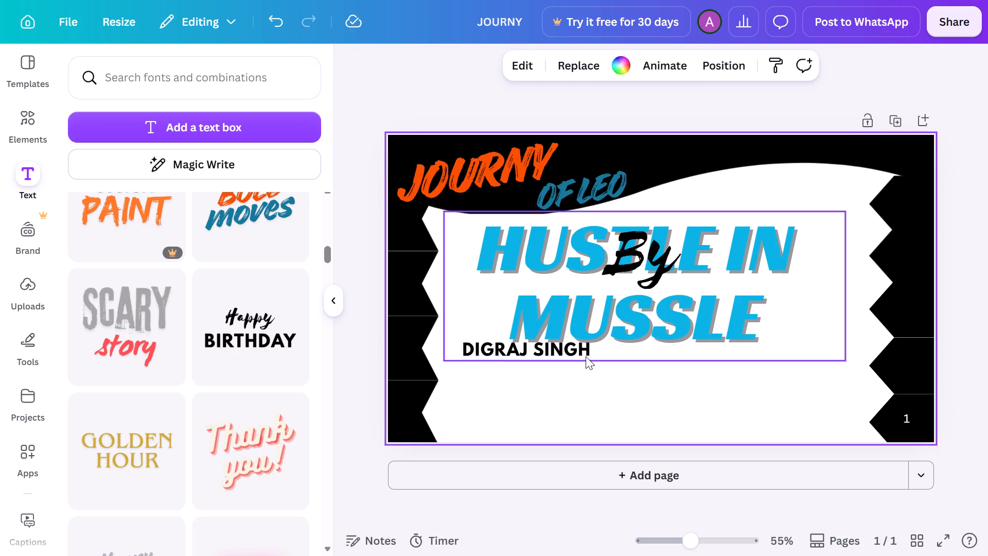
# Widen the name's text box and place it near the page's bottom edge, between the zigzag borders.
pyautogui.click(586, 354)
pyautogui.moveTo(569, 350); pyautogui.dragTo(592, 322)
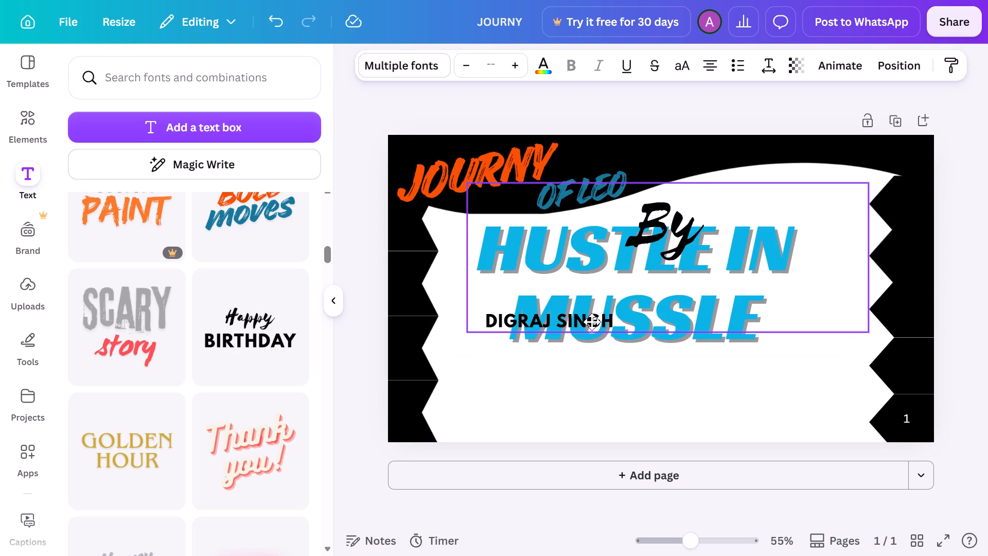
pyautogui.moveTo(592, 322); pyautogui.dragTo(574, 370)
pyautogui.click(589, 365)
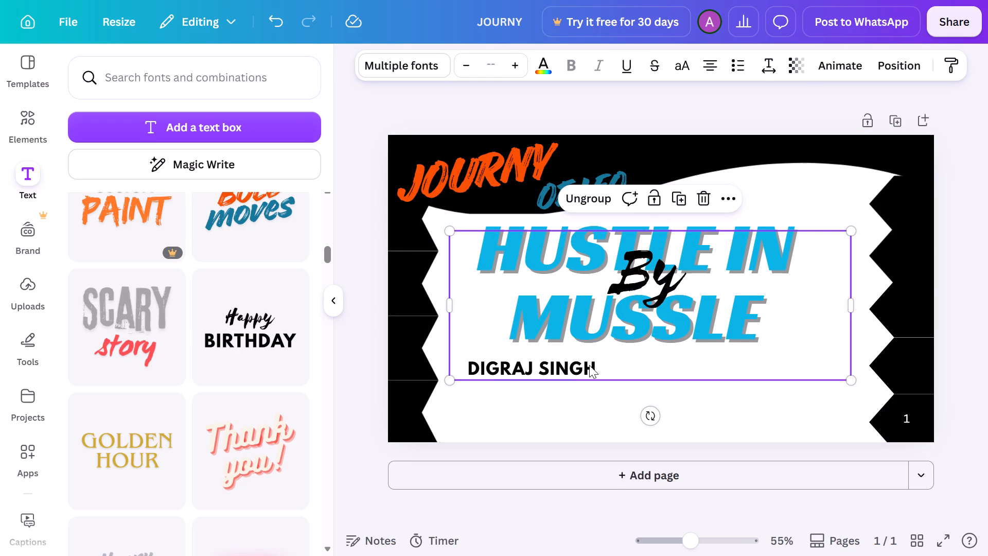
pyautogui.moveTo(603, 366); pyautogui.dragTo(650, 362)
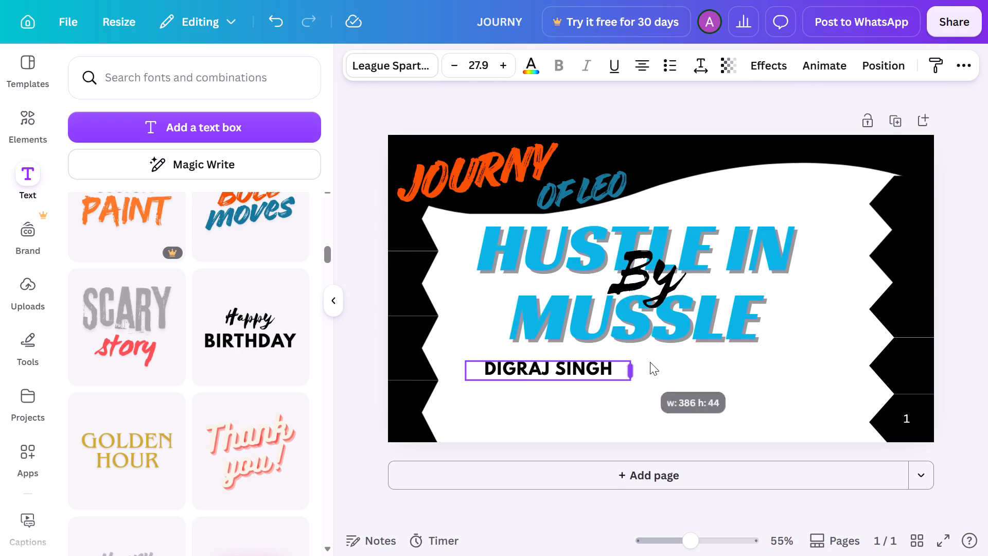
pyautogui.moveTo(650, 362); pyautogui.dragTo(945, 346)
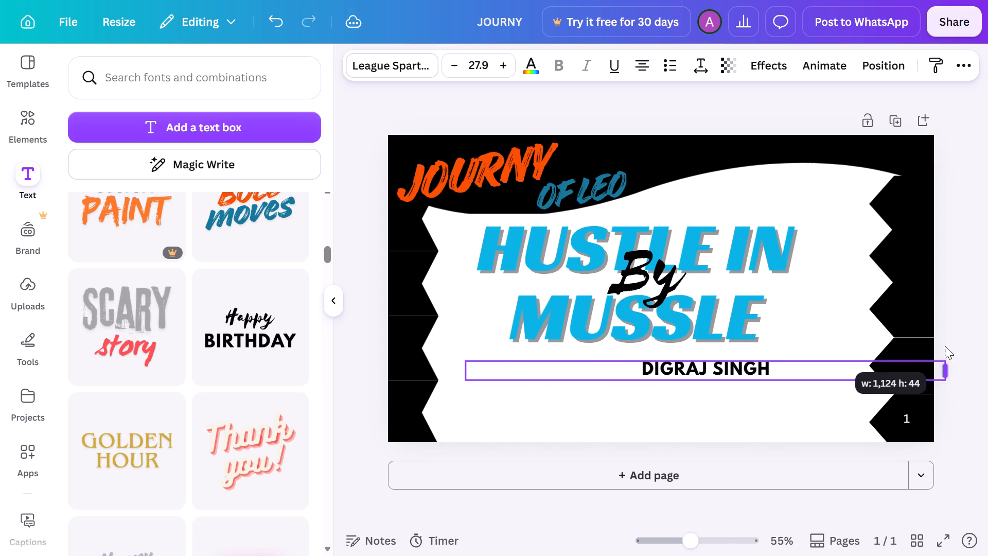
pyautogui.moveTo(945, 346); pyautogui.dragTo(896, 355)
pyautogui.moveTo(715, 375); pyautogui.dragTo(689, 393)
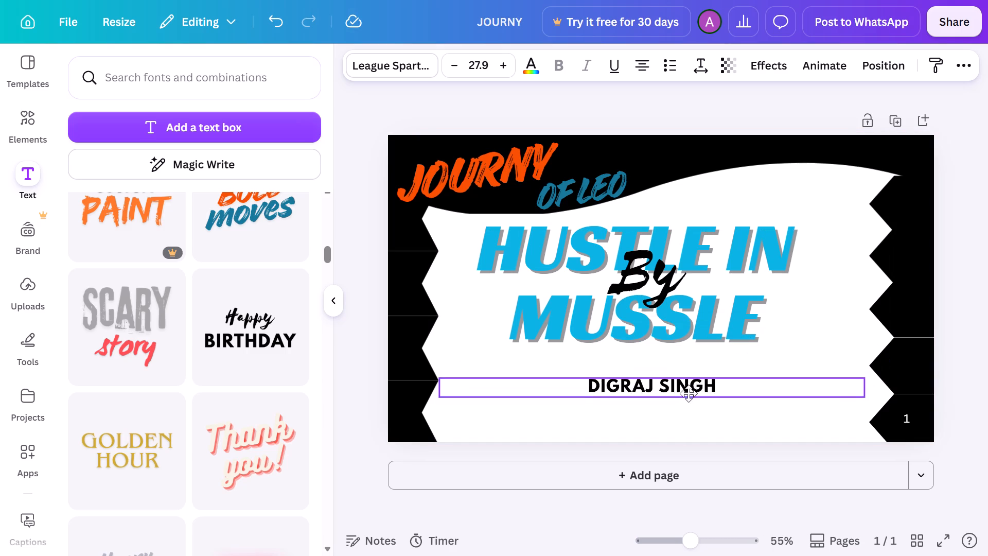
pyautogui.moveTo(689, 393); pyautogui.dragTo(691, 431)
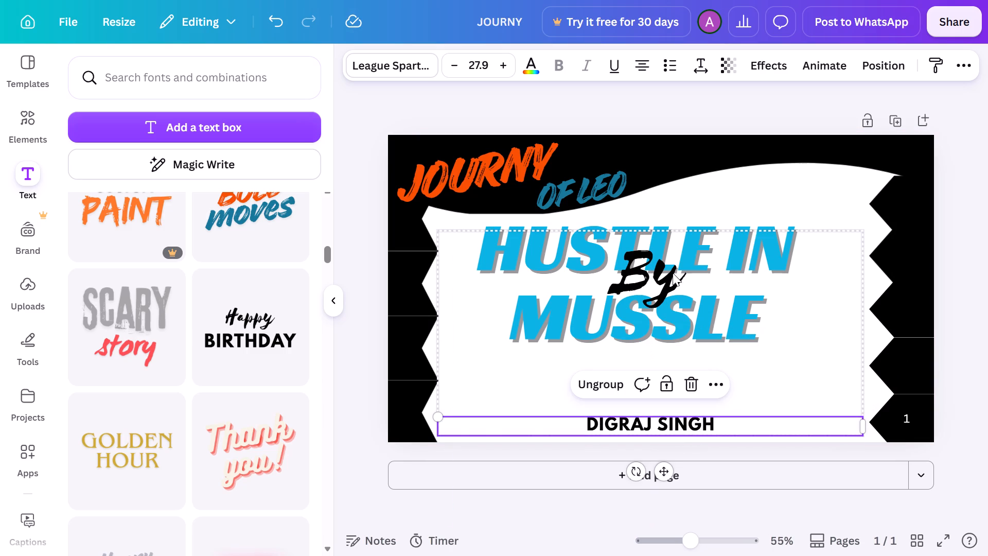
# Move the "By" text below MUSSLE, shrink it to a font size of about 55.4 and centre it above the creator's name.
pyautogui.moveTo(671, 275); pyautogui.dragTo(665, 373)
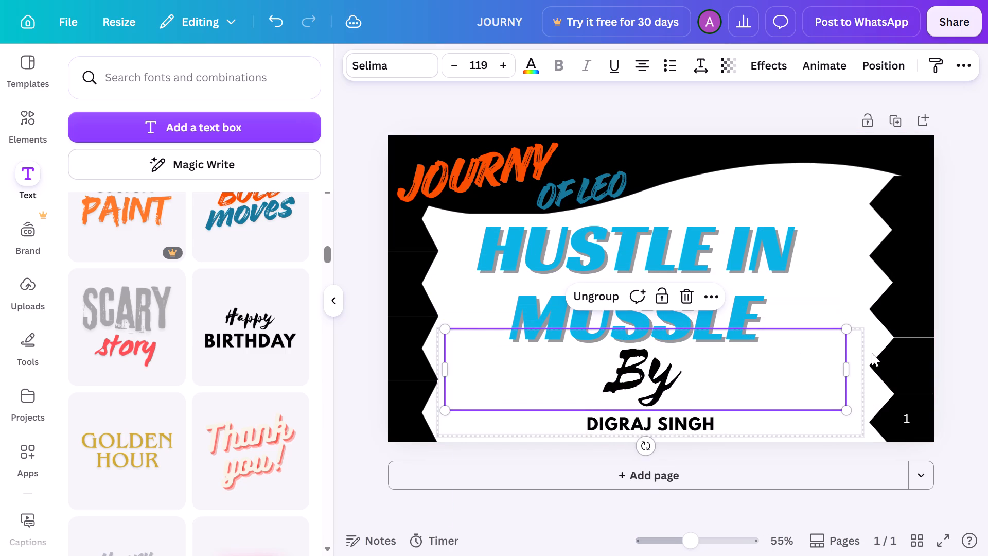
pyautogui.moveTo(848, 330); pyautogui.dragTo(718, 365)
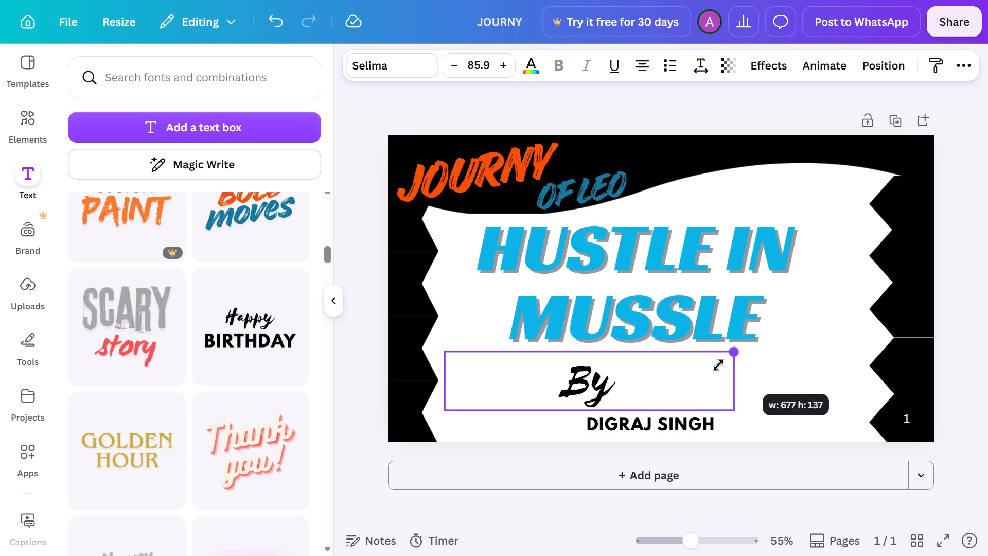
pyautogui.moveTo(718, 365); pyautogui.dragTo(631, 368)
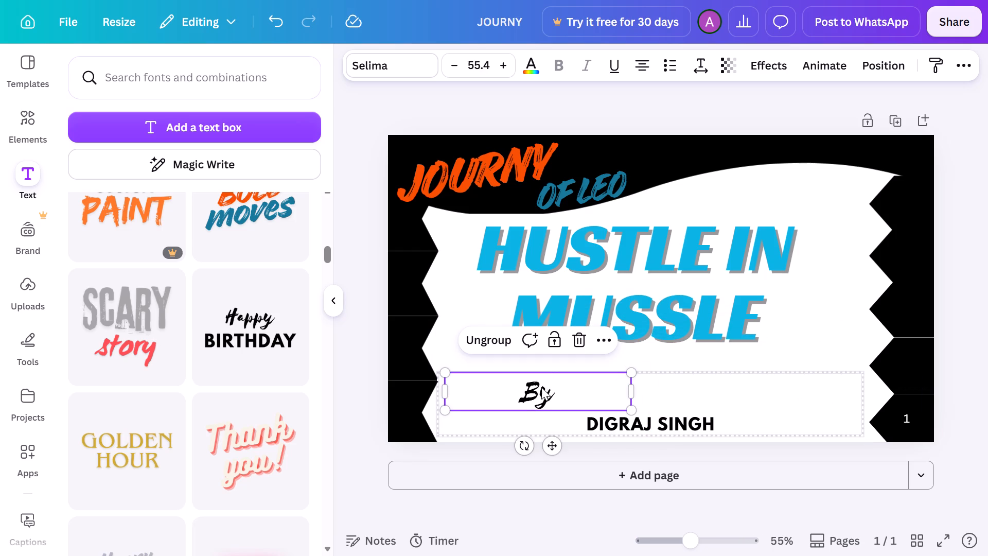
pyautogui.moveTo(550, 396); pyautogui.dragTo(656, 396)
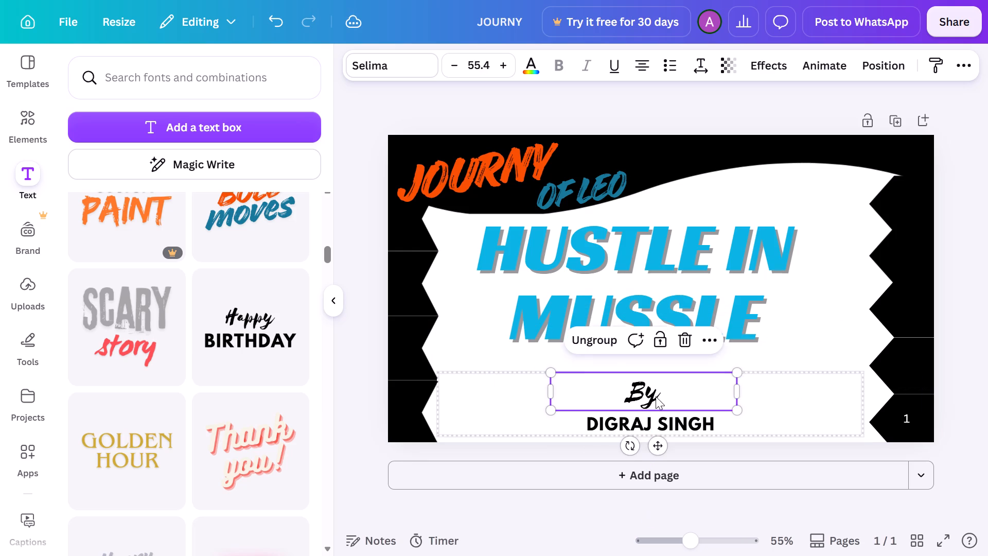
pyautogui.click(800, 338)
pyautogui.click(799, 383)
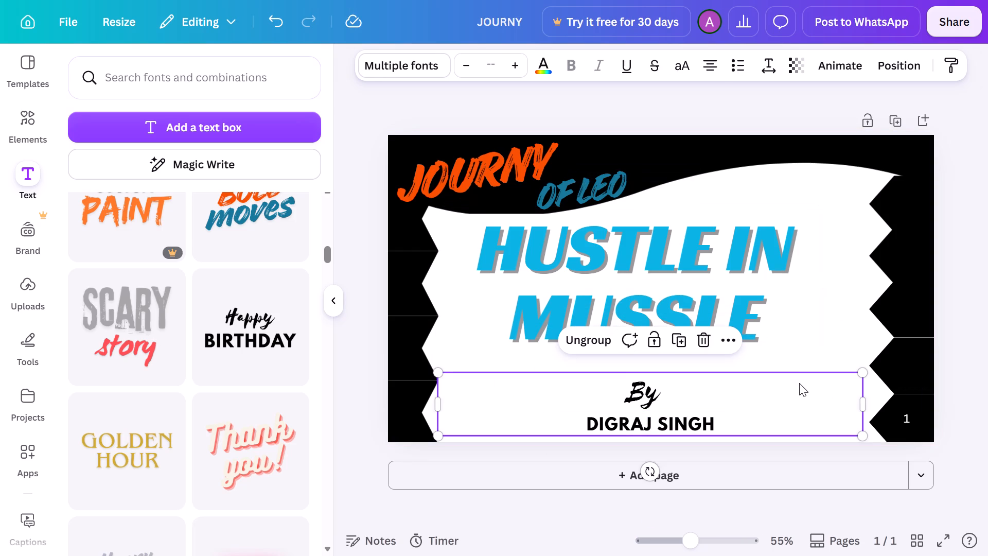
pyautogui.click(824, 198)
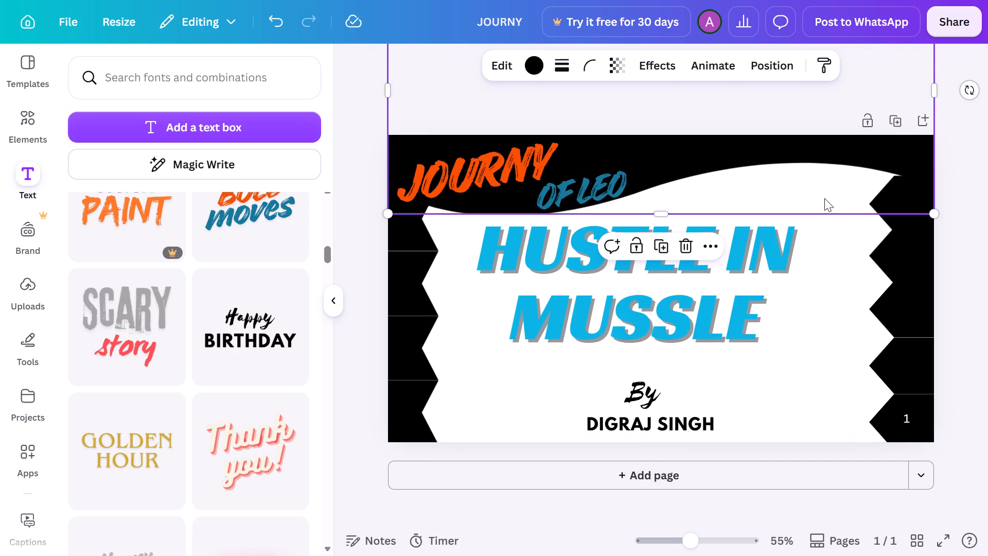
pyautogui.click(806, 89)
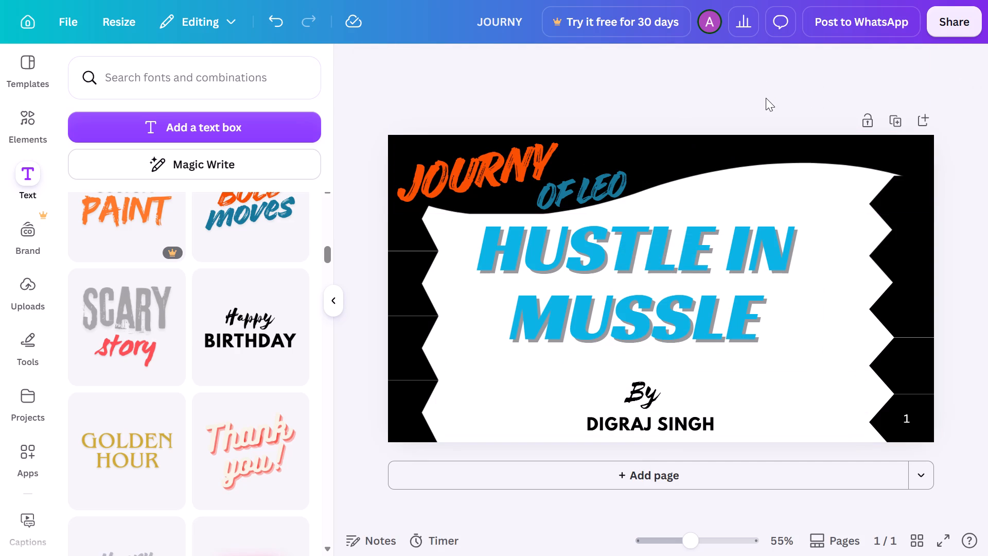
# Nudge the "By" text sideways to line up with the centre of the creator's name below it.
pyautogui.click(644, 407)
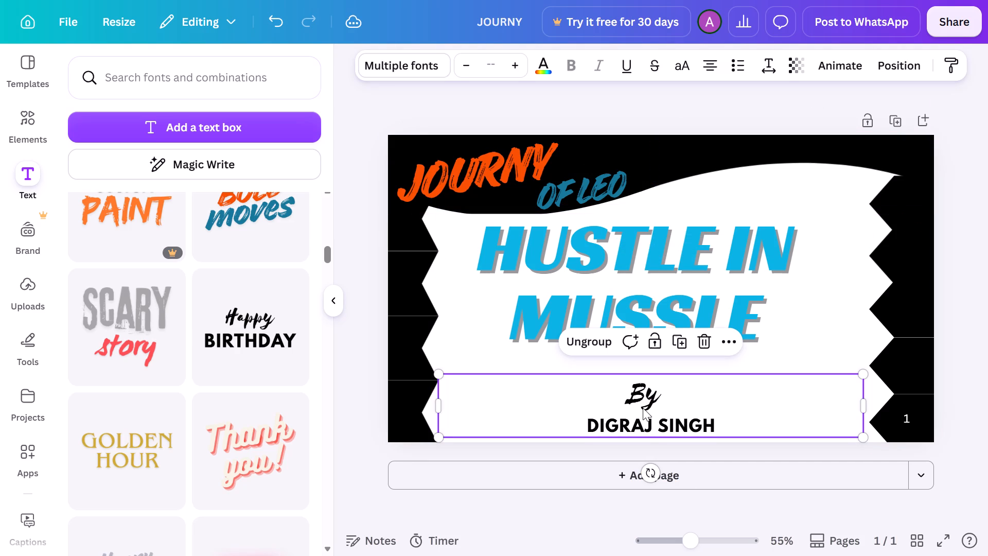
pyautogui.click(648, 403)
pyautogui.moveTo(647, 401); pyautogui.dragTo(653, 401)
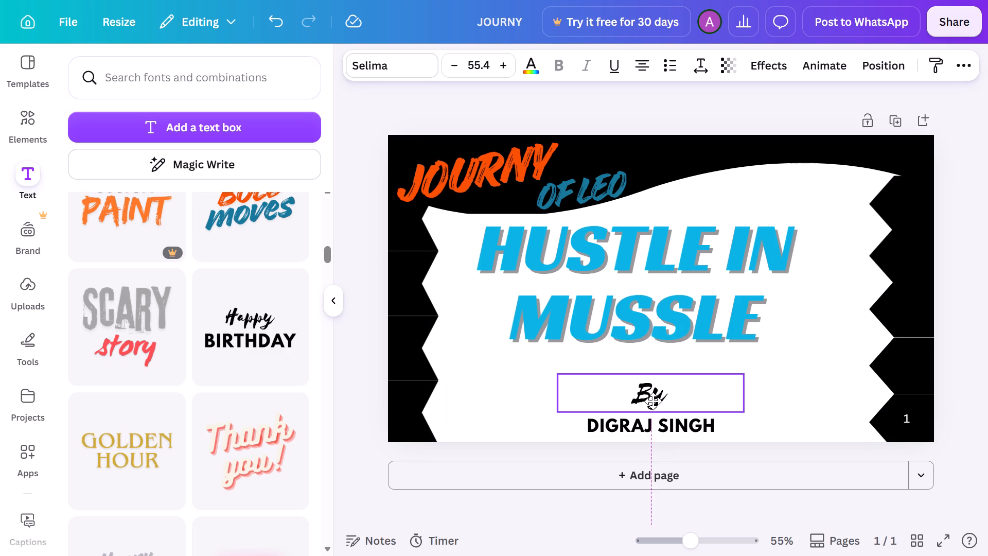
pyautogui.moveTo(653, 401); pyautogui.dragTo(655, 401)
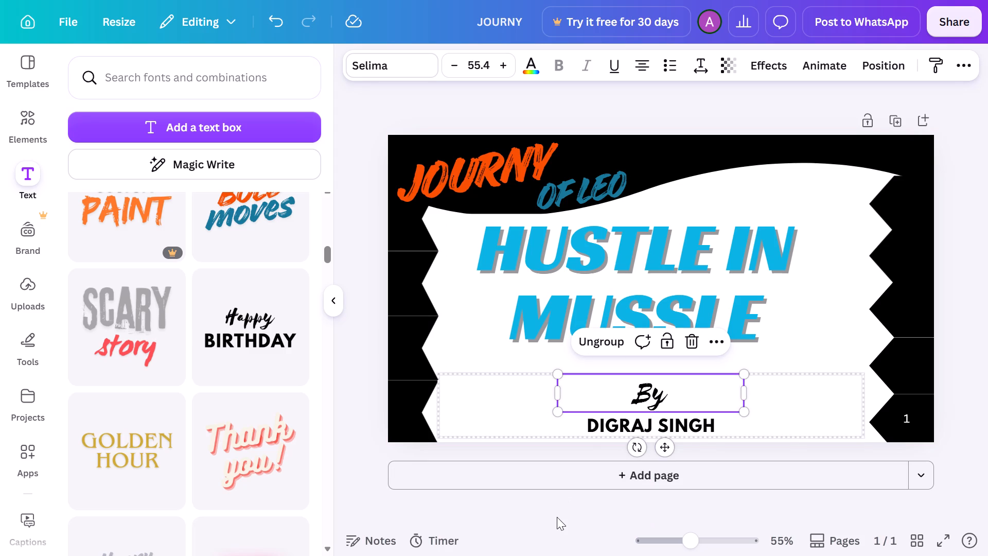
pyautogui.click(557, 517)
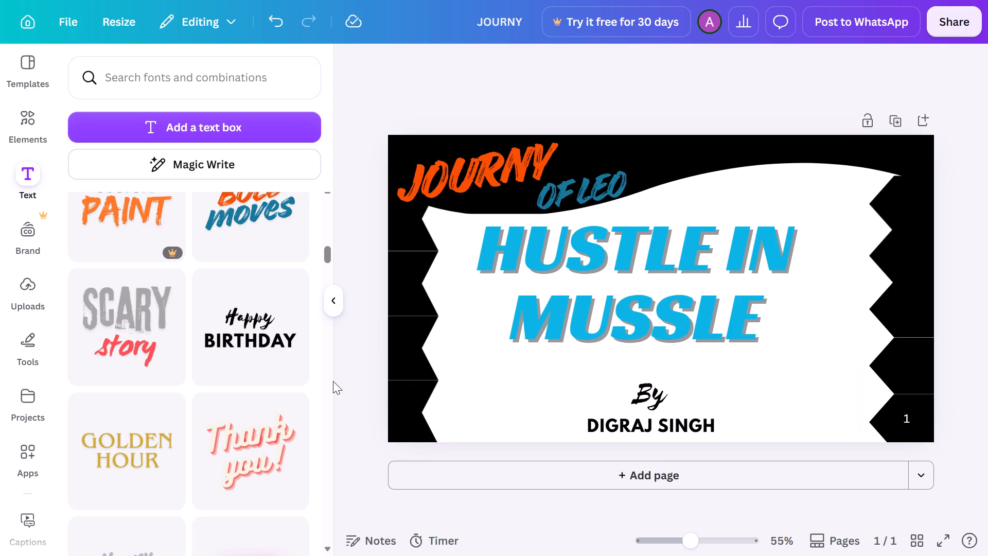
# Browse the font combinations for a callout label style to add to the thumbnail.
pyautogui.scroll(4, 239, 315)
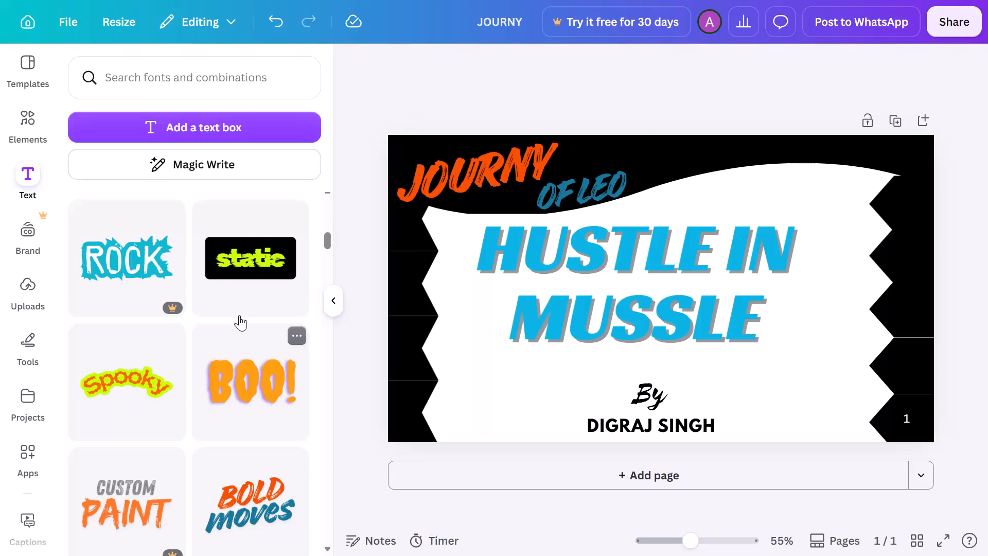
pyautogui.scroll(2, 239, 315)
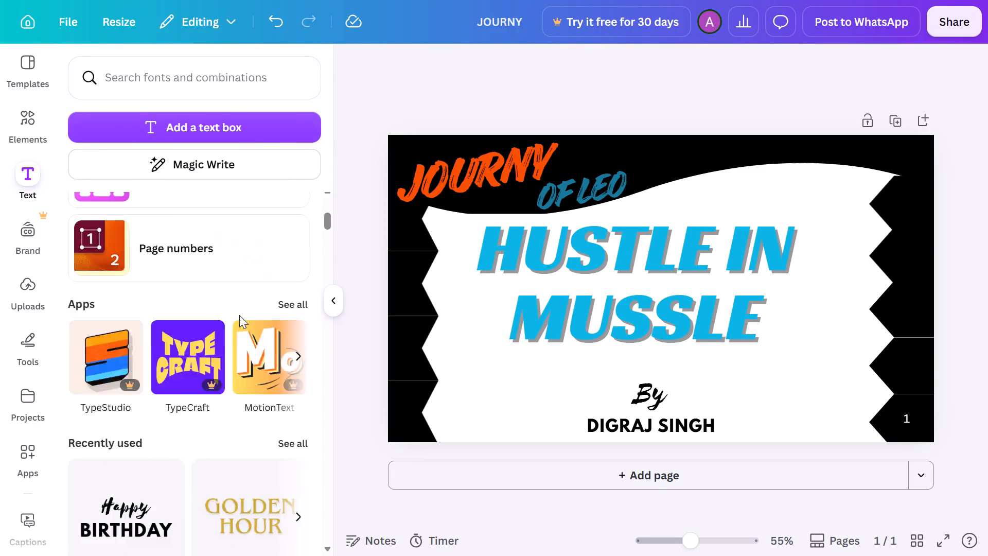
pyautogui.scroll(1, 239, 315)
pyautogui.scroll(-7, 239, 315)
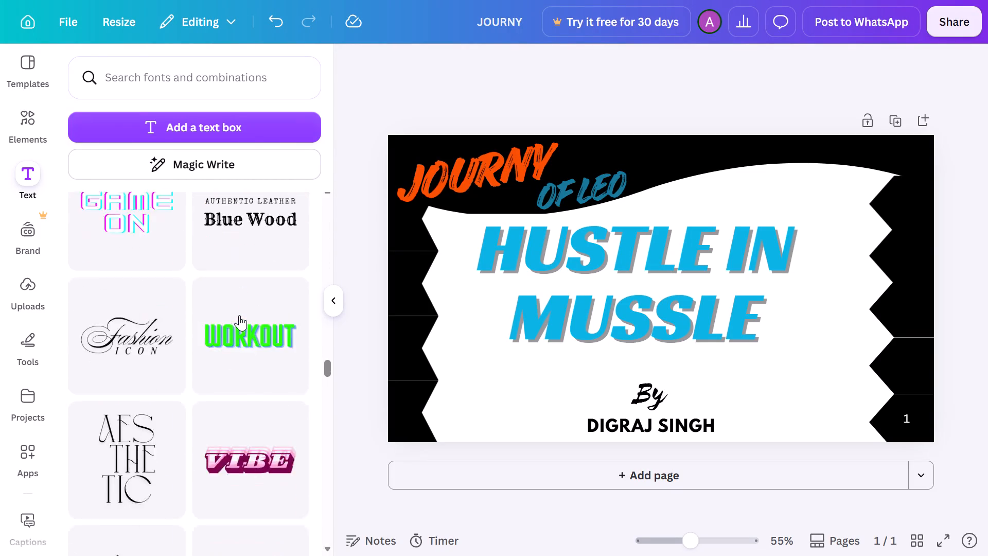
pyautogui.scroll(-9, 239, 315)
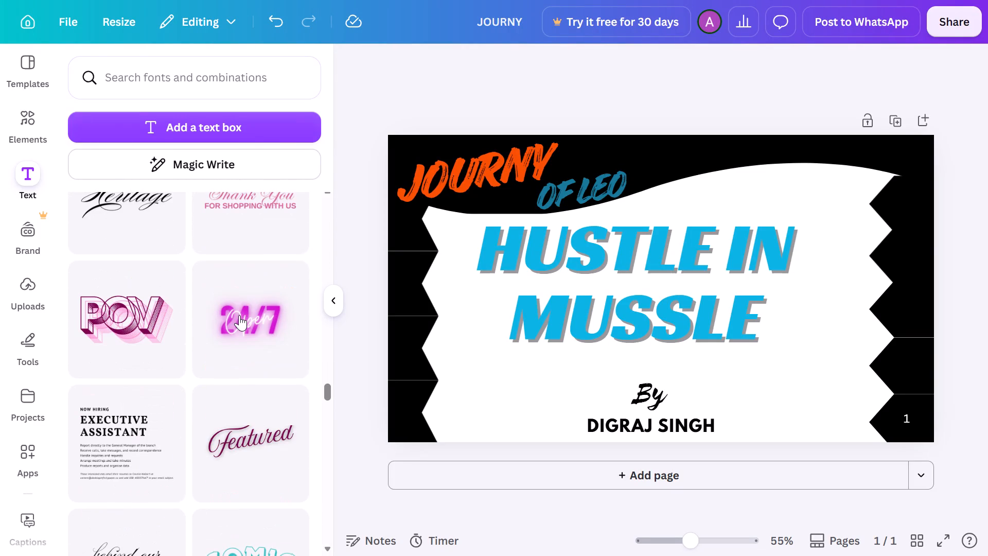
pyautogui.scroll(-2, 239, 315)
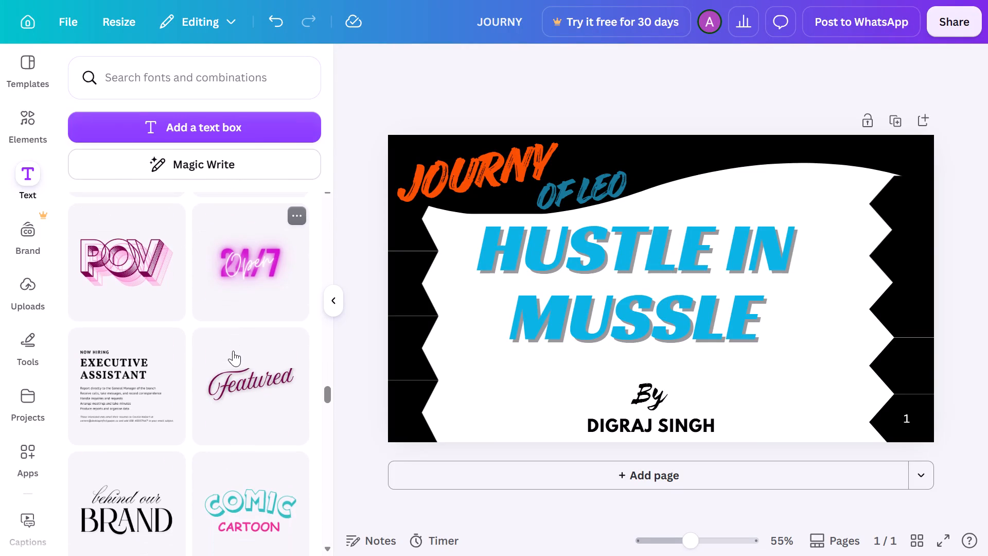
pyautogui.scroll(-4, 233, 351)
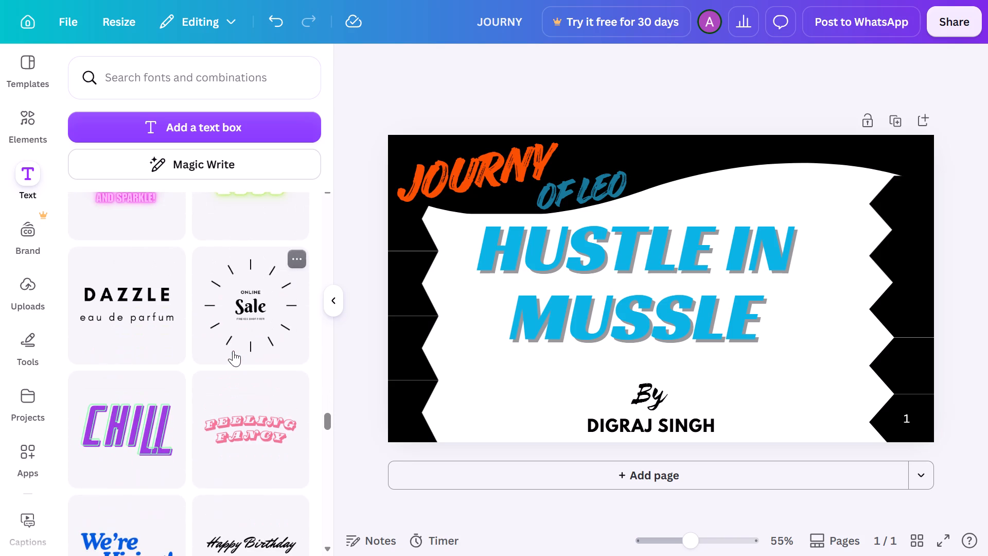
pyautogui.scroll(-2, 233, 351)
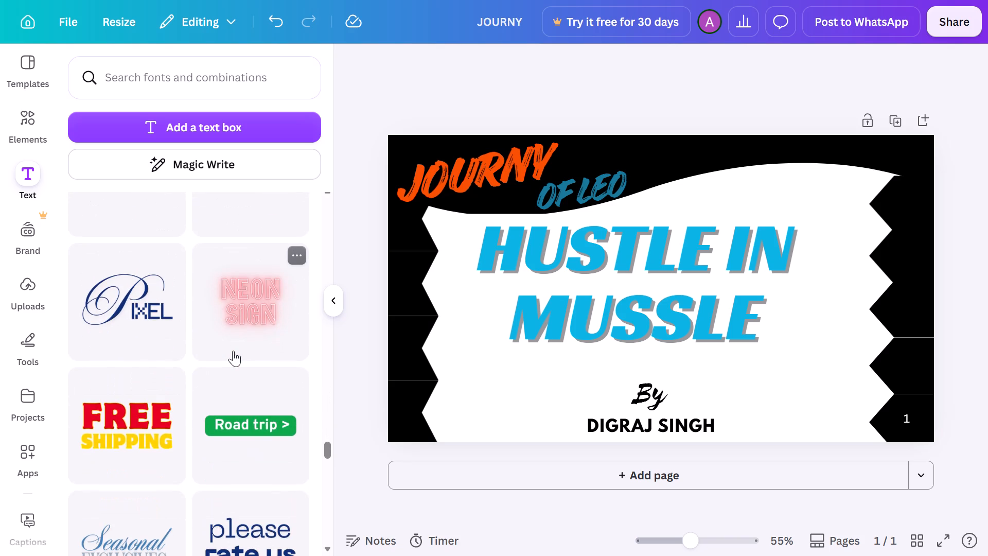
pyautogui.scroll(-2, 233, 351)
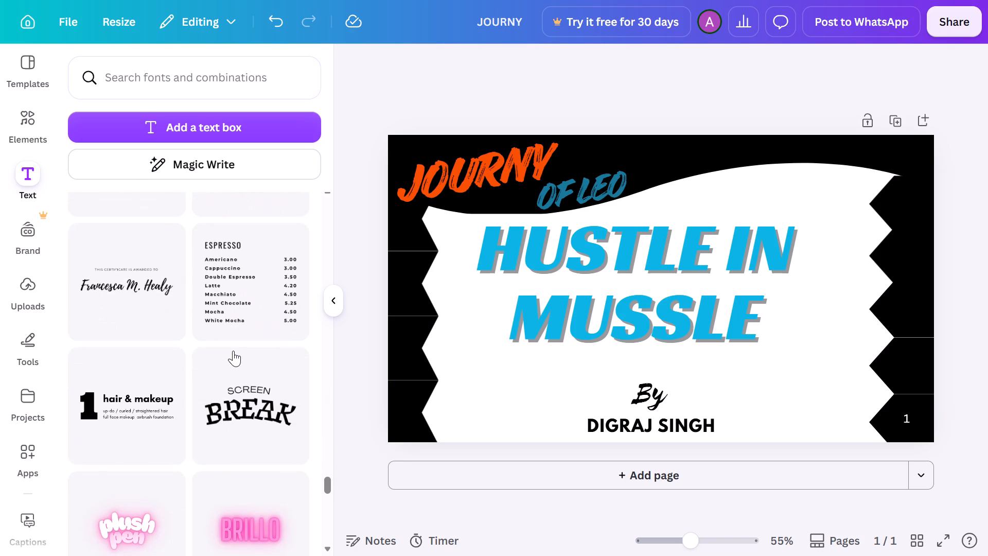
pyautogui.scroll(-2, 233, 351)
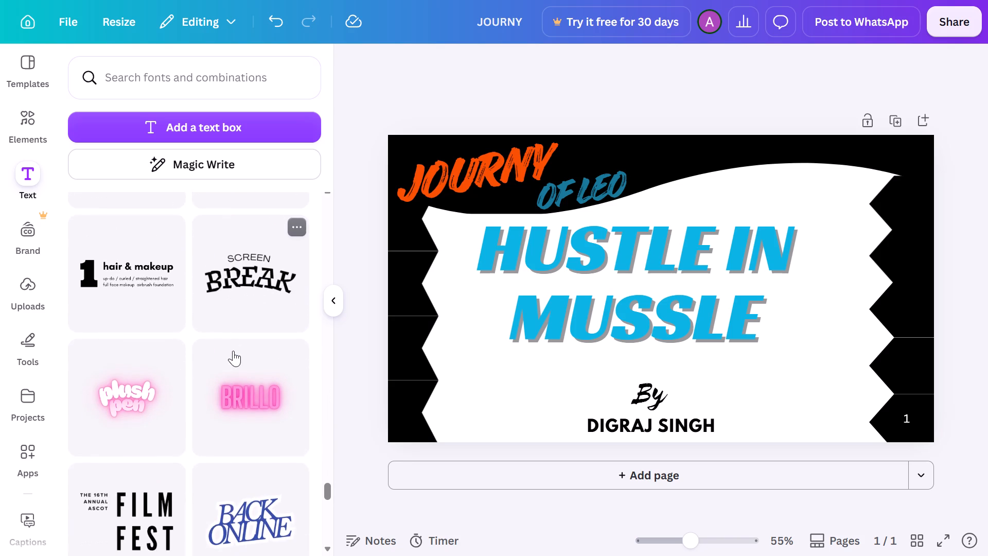
pyautogui.scroll(-3, 233, 351)
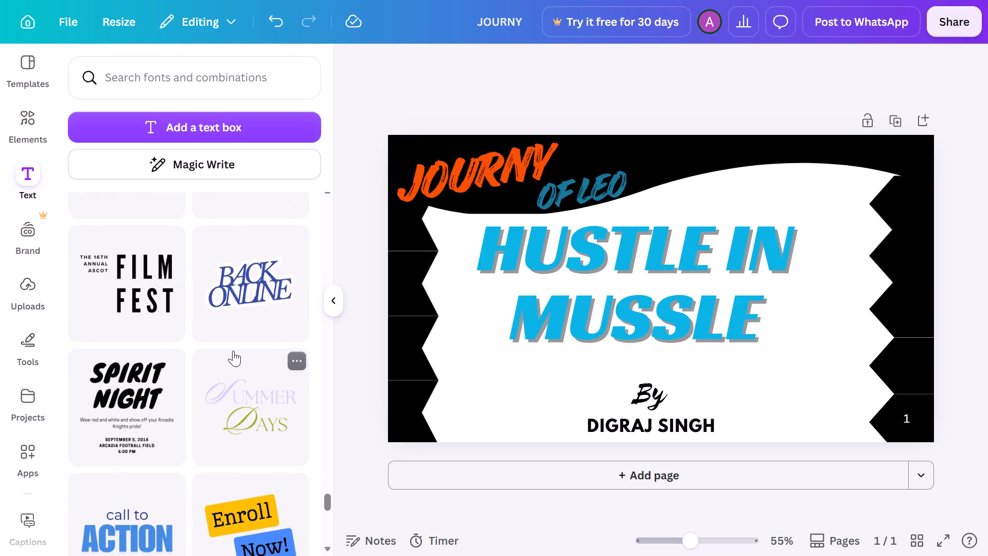
pyautogui.scroll(-2, 233, 351)
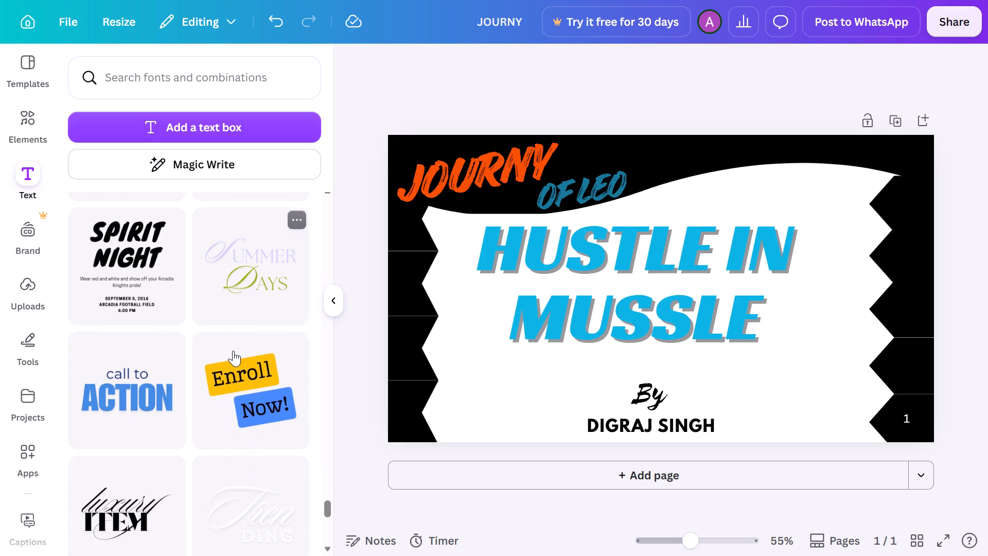
pyautogui.scroll(-2, 233, 351)
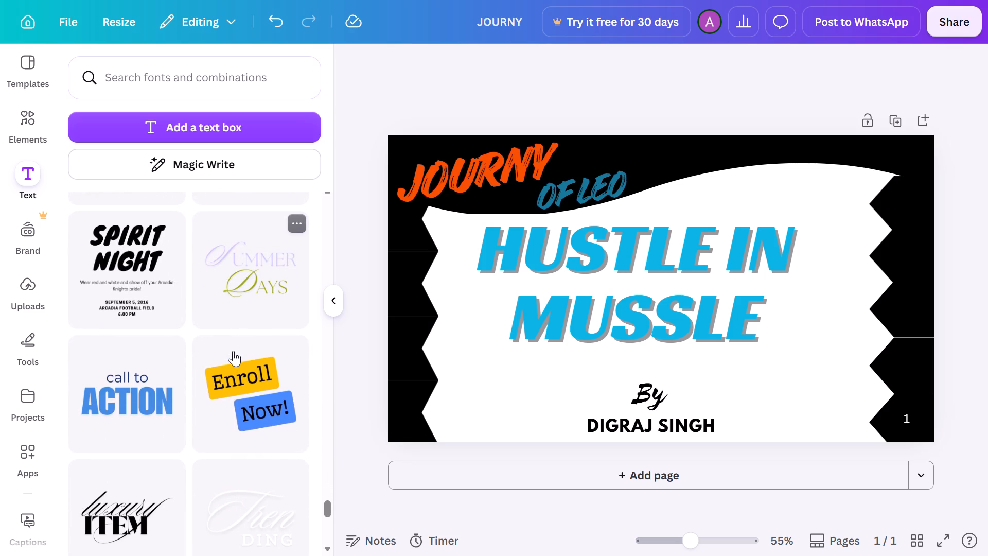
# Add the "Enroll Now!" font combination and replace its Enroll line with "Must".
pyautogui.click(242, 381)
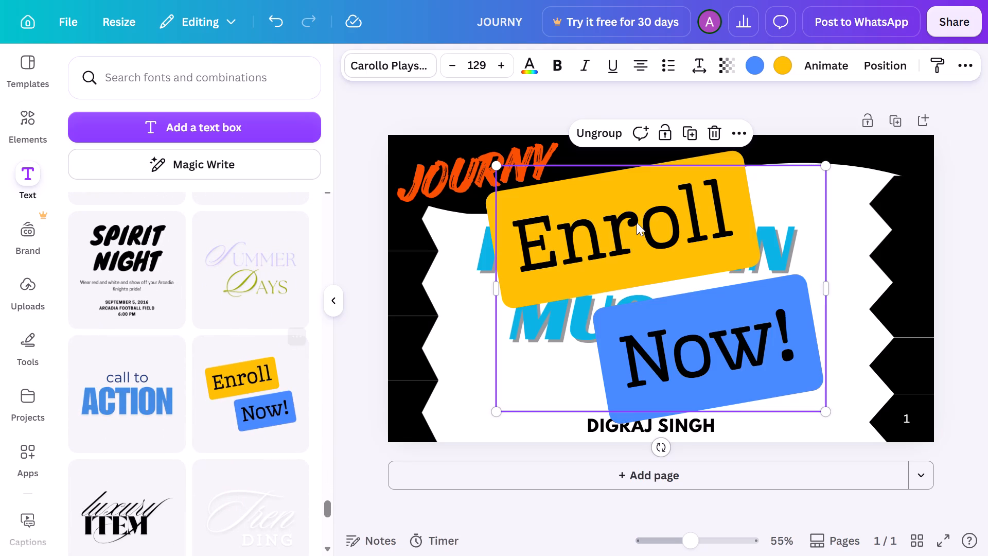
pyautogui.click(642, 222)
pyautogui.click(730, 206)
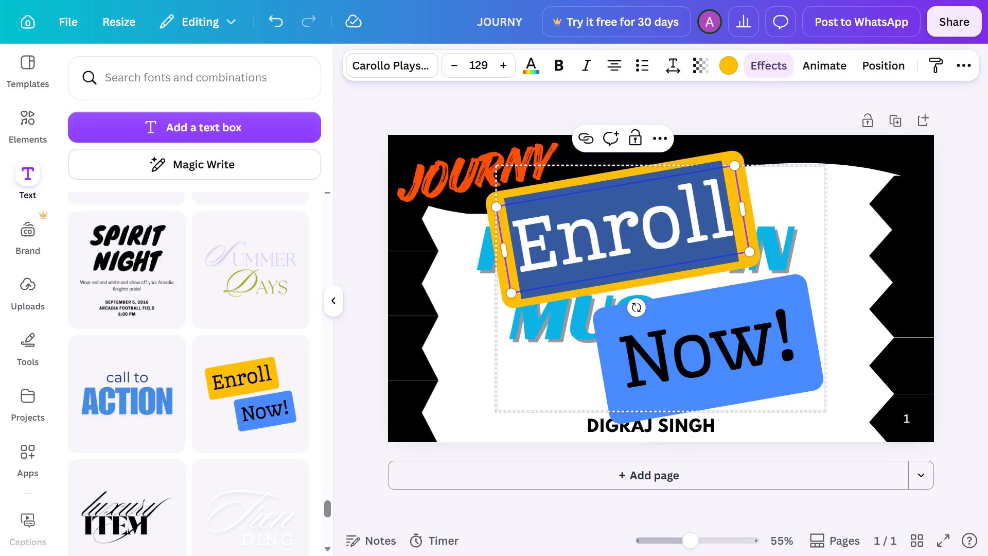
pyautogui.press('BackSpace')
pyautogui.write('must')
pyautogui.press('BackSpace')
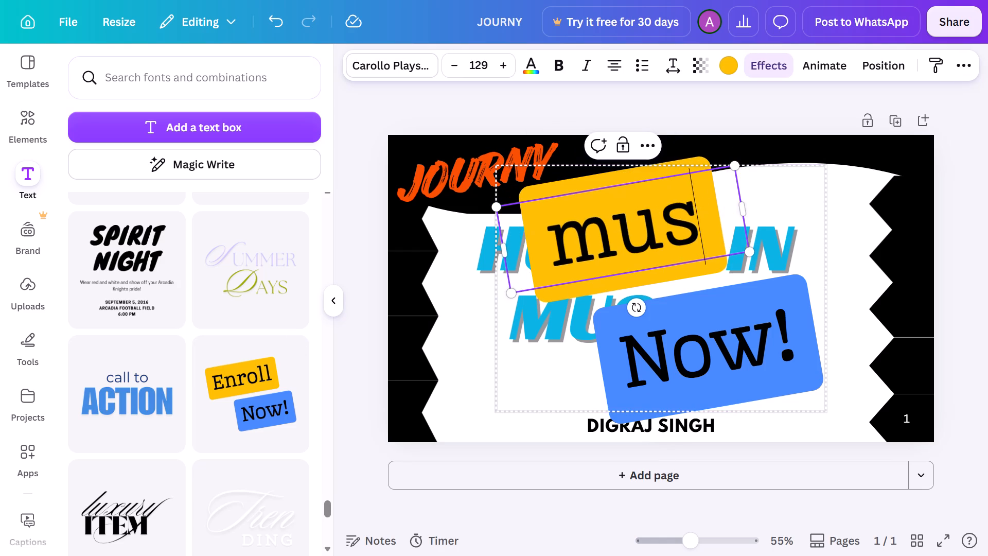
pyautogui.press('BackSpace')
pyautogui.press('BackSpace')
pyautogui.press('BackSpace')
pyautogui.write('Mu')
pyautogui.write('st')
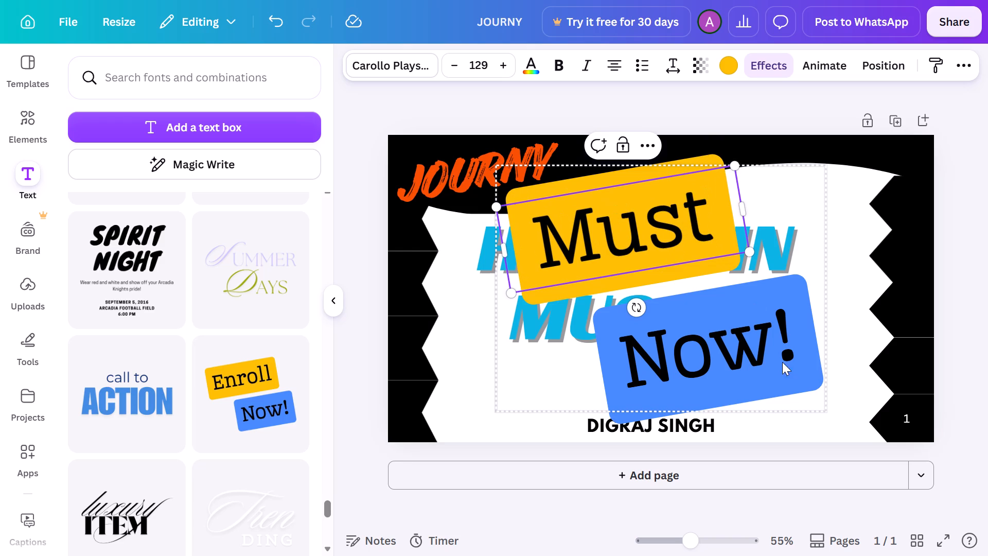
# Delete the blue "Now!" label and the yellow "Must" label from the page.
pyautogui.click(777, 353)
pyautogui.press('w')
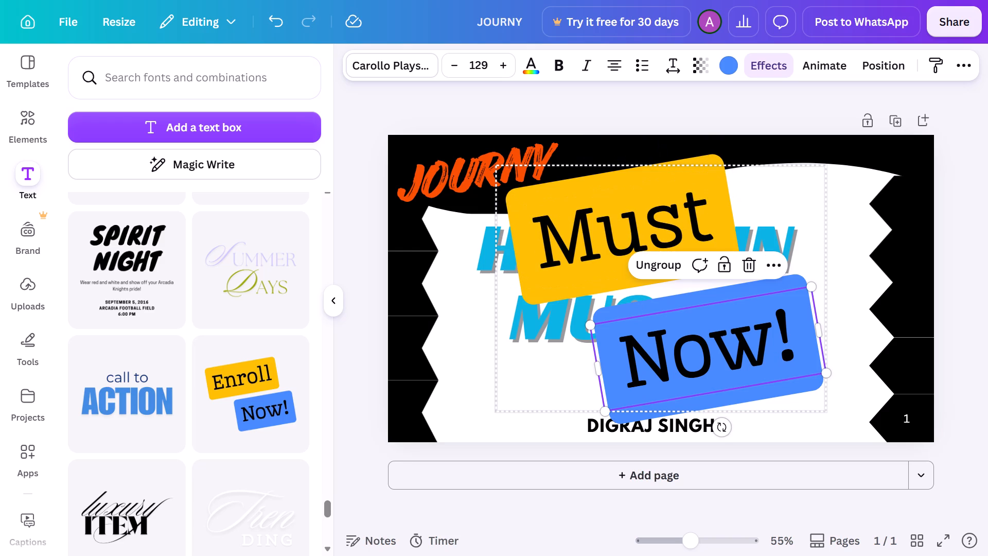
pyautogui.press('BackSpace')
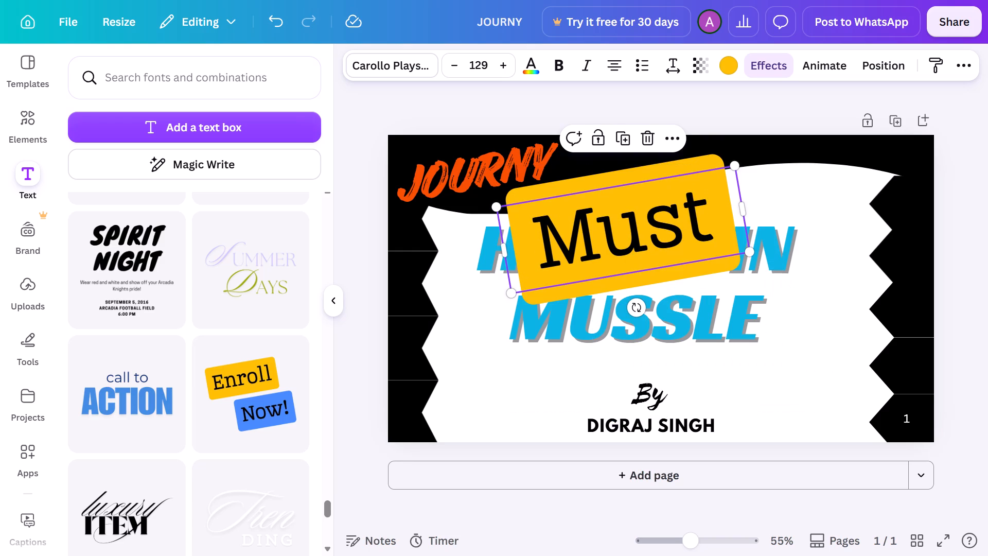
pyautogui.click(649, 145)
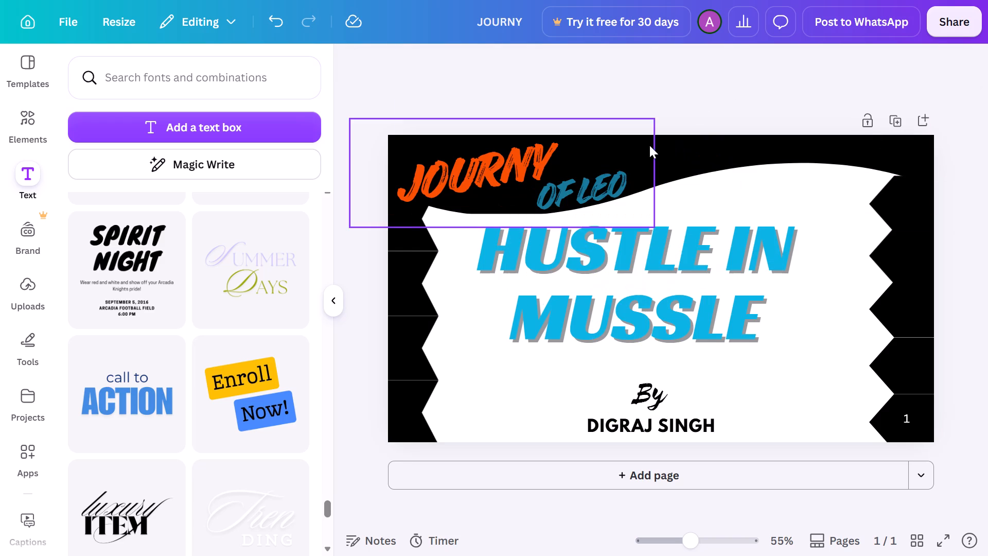
# Add the "Enroll Now!" font combination again and replace the text of its yellow Enroll label with "Mustt".
pyautogui.click(228, 426)
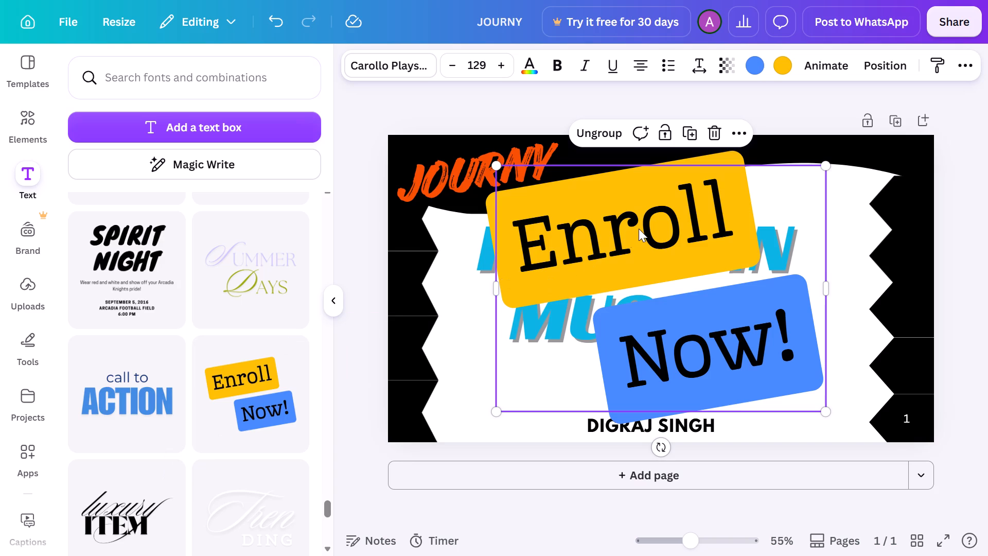
pyautogui.click(639, 229)
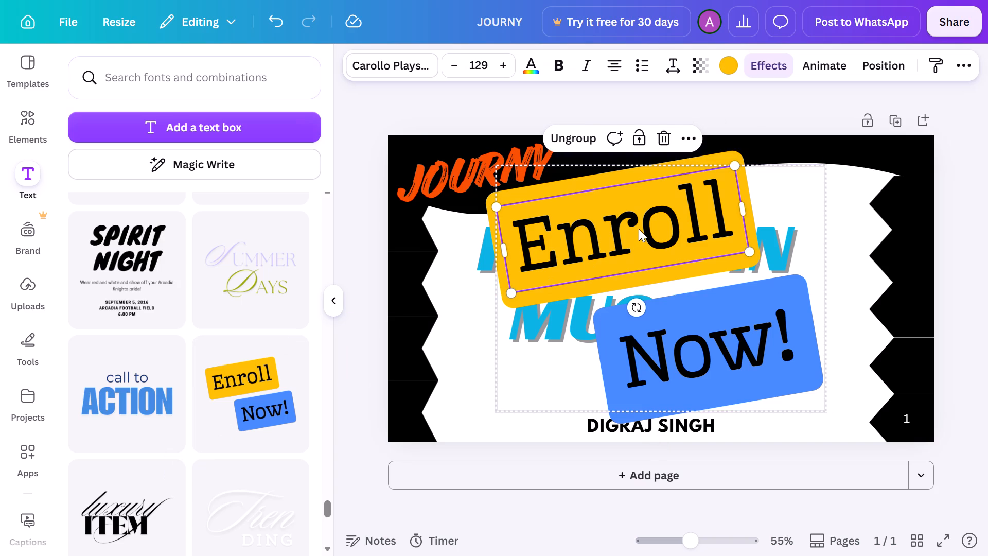
pyautogui.click(639, 229)
pyautogui.press('BackSpace')
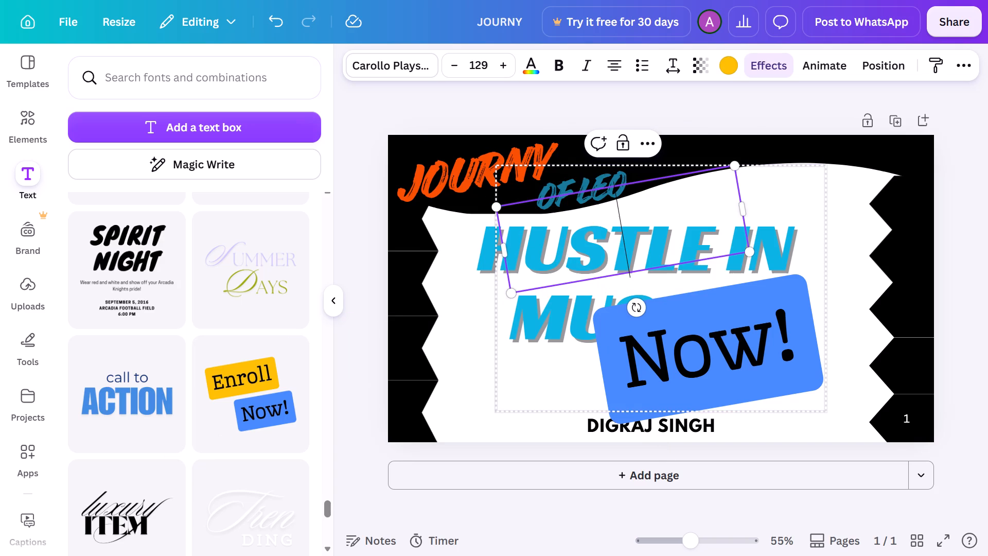
pyautogui.write('Must')
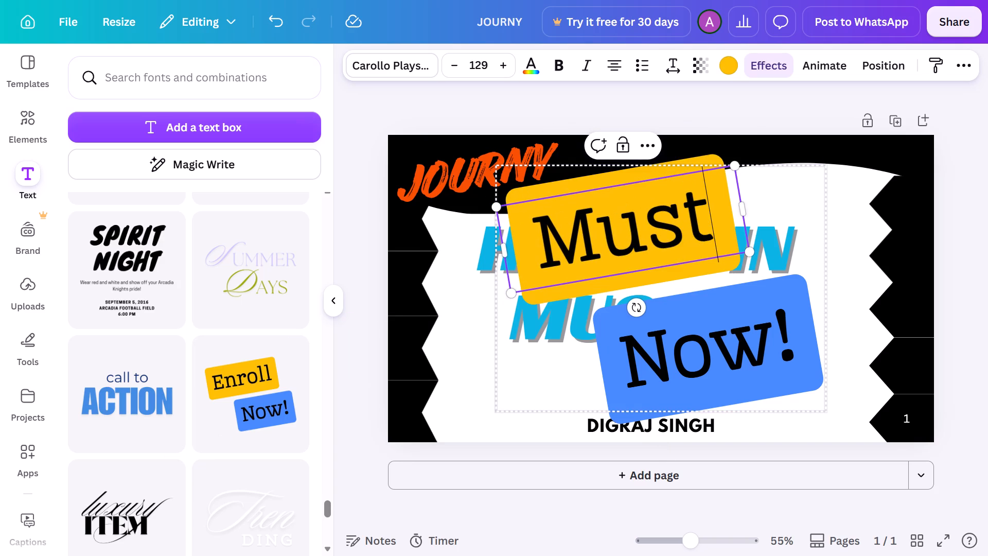
pyautogui.press('t')
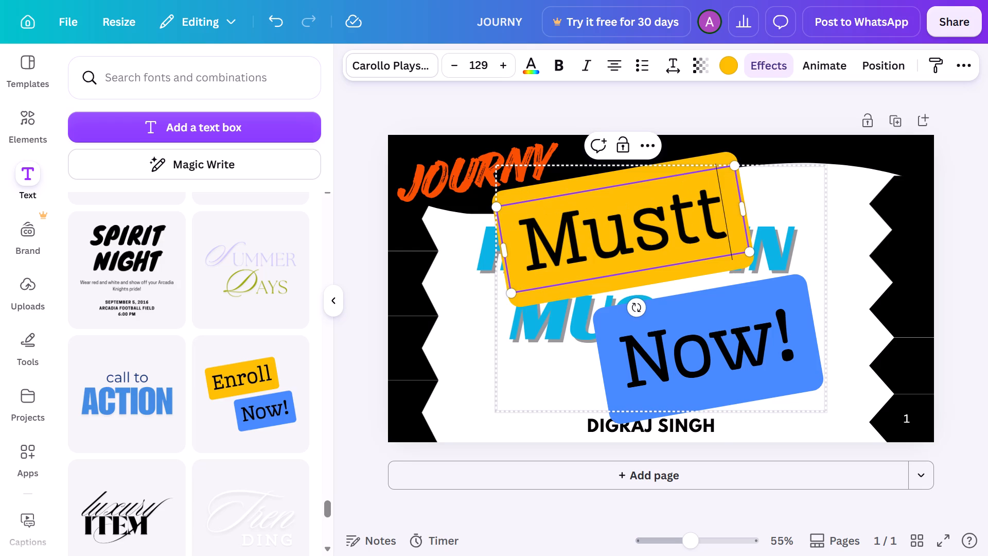
# Replace the "Now!" text on the blue label with "watch".
pyautogui.click(680, 352)
pyautogui.click(680, 352)
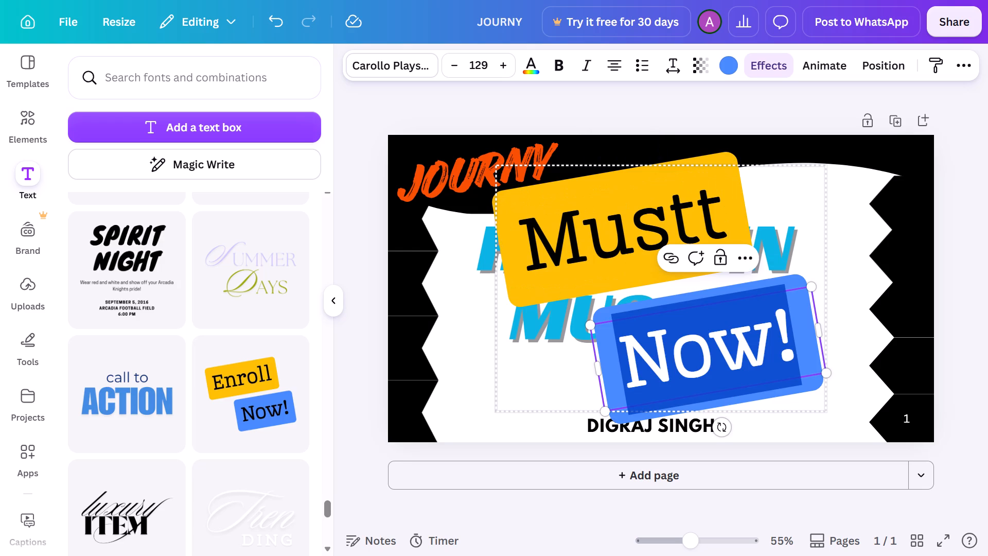
pyautogui.press('BackSpace')
pyautogui.write('whtch')
pyautogui.press('BackSpace')
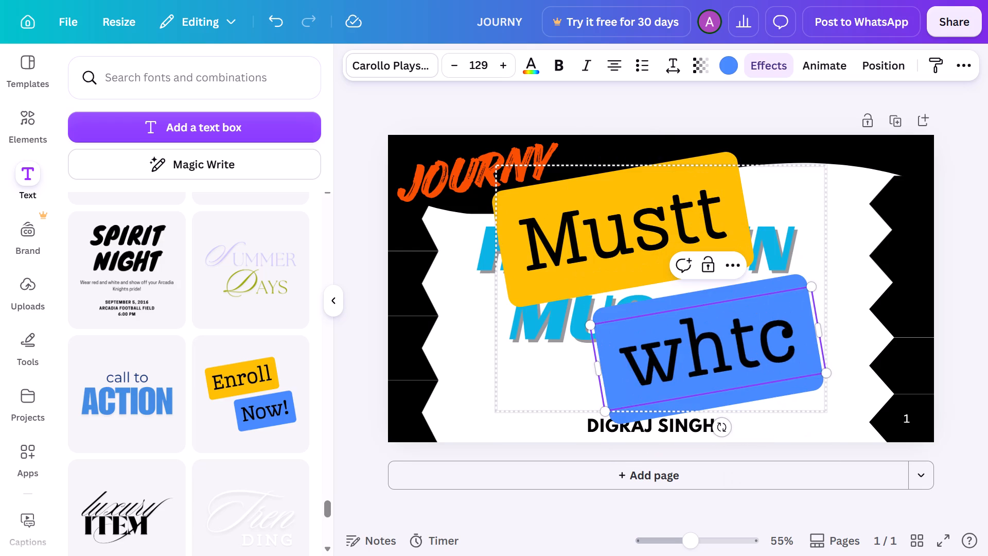
pyautogui.press('BackSpace')
pyautogui.press('BackSpace')
pyautogui.press('BackSpace')
pyautogui.write('at')
pyautogui.write('ch')
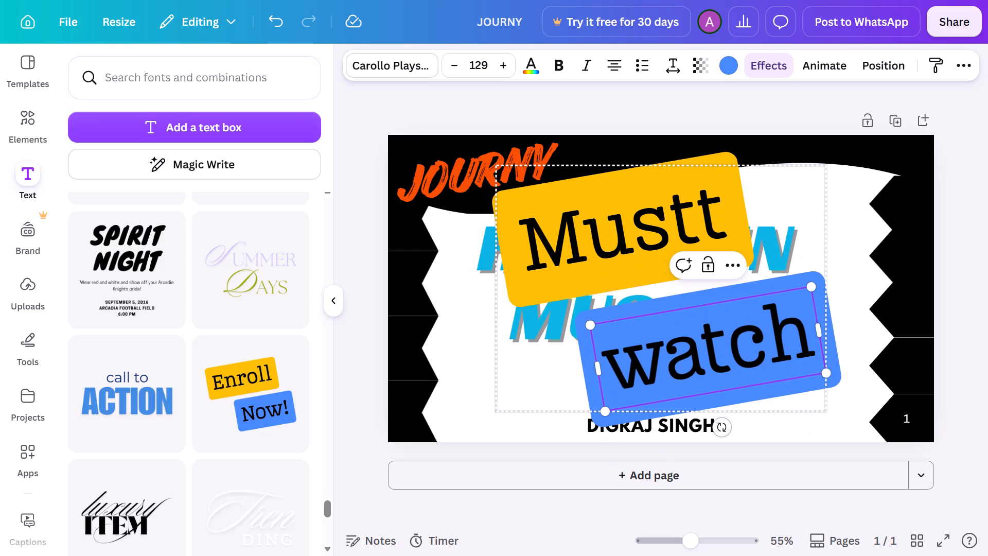
pyautogui.press('h')
pyautogui.press('BackSpace')
# Add an exclamation mark after "watch" and widen the blue label's text box to about 621 so the text fits one line.
pyautogui.hotkey('shift', '!')
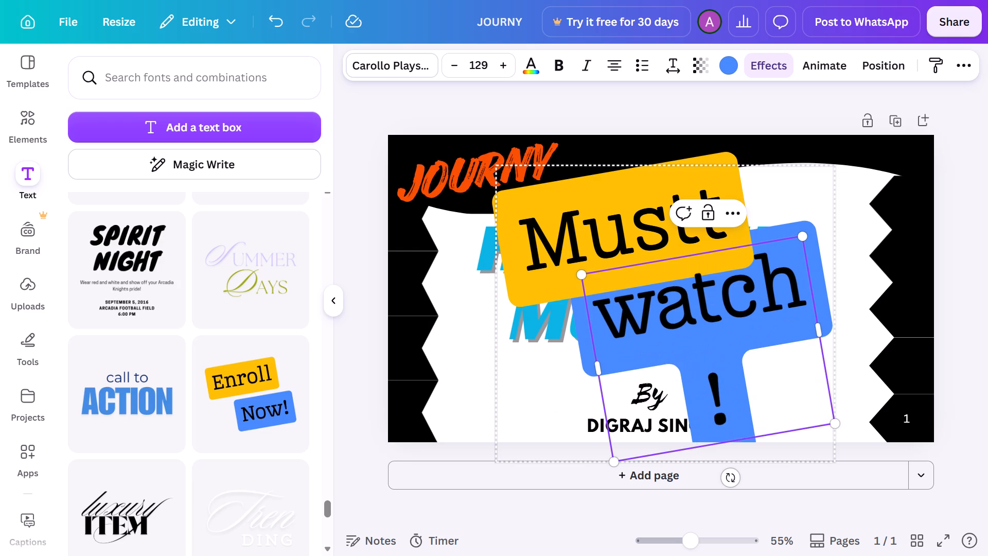
pyautogui.press('1')
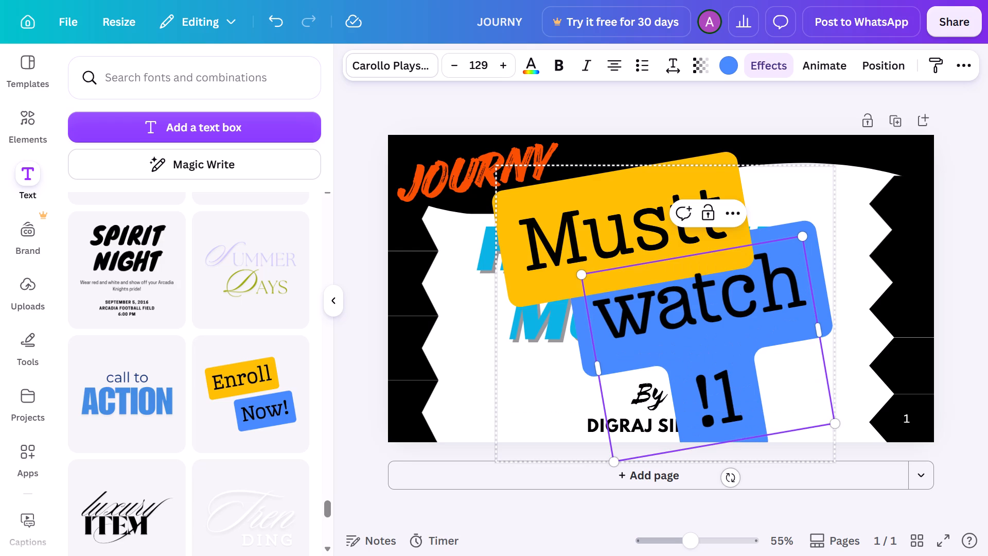
pyautogui.press('BackSpace')
pyautogui.moveTo(592, 374); pyautogui.dragTo(585, 375)
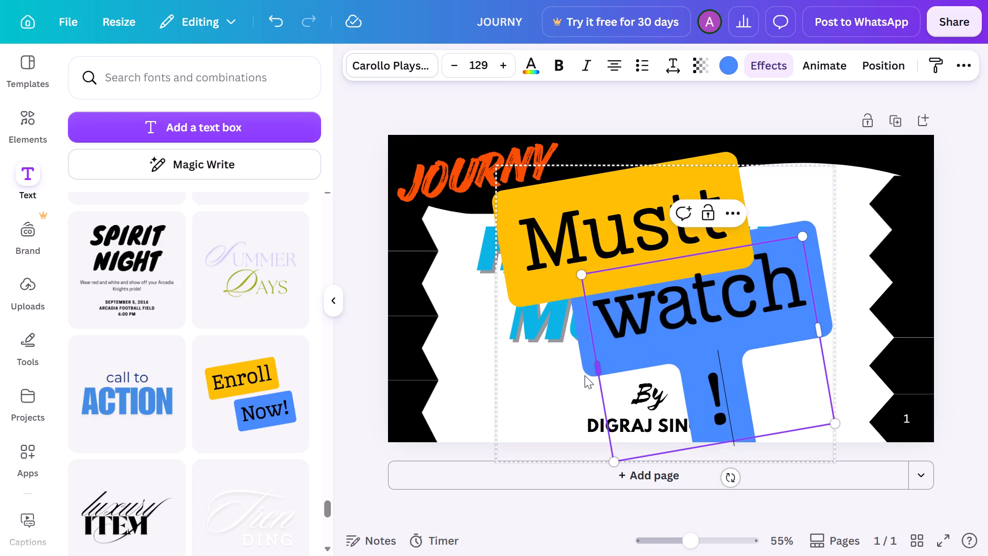
pyautogui.moveTo(585, 375); pyautogui.dragTo(552, 383)
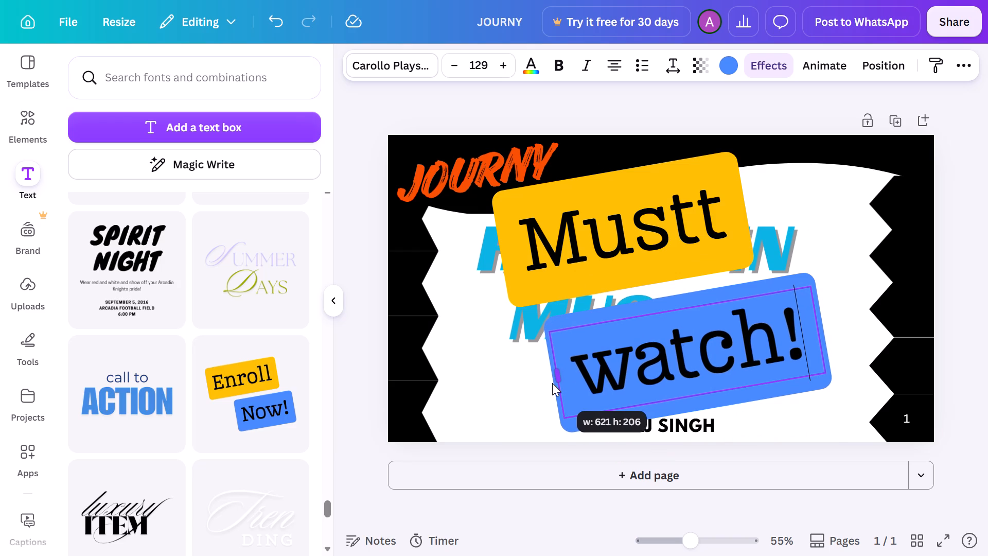
pyautogui.moveTo(552, 383); pyautogui.dragTo(553, 383)
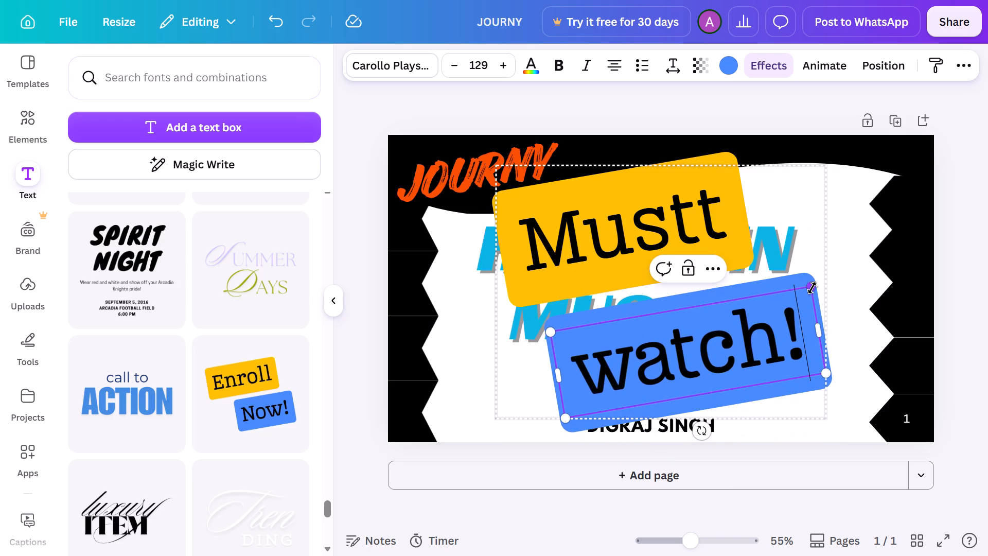
# Enlarge the blue "watch!" label to font size 133.
pyautogui.moveTo(812, 288); pyautogui.dragTo(847, 270)
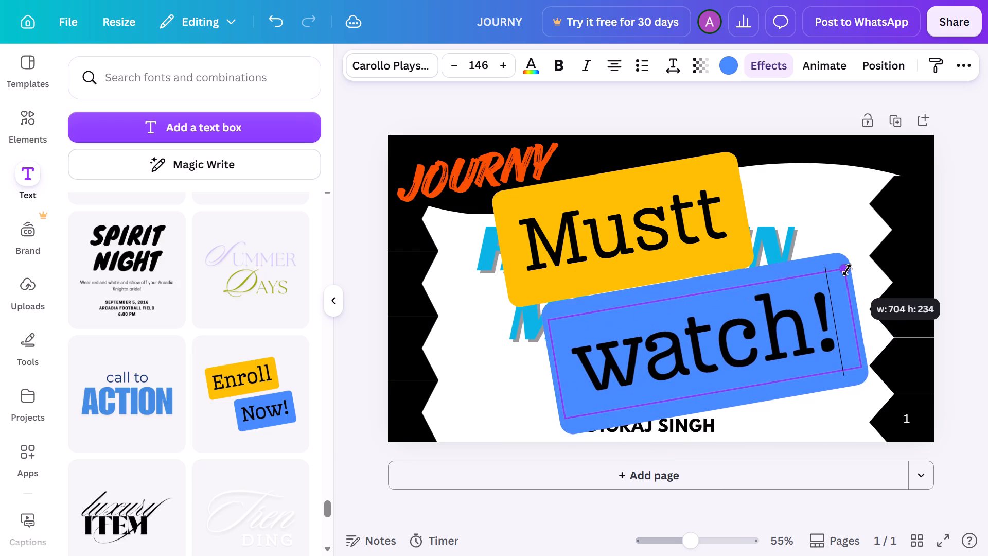
pyautogui.moveTo(847, 270); pyautogui.dragTo(822, 286)
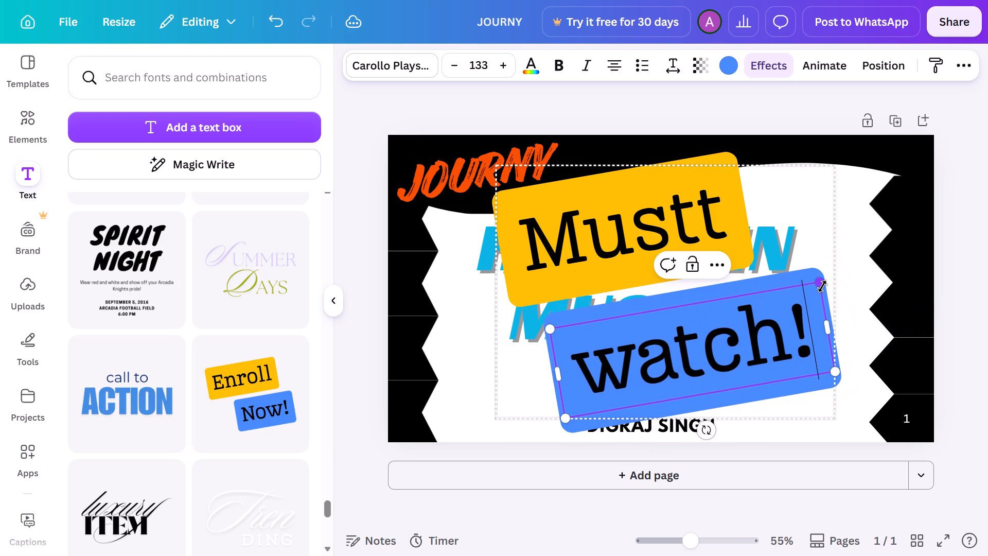
pyautogui.doubleClick(710, 318)
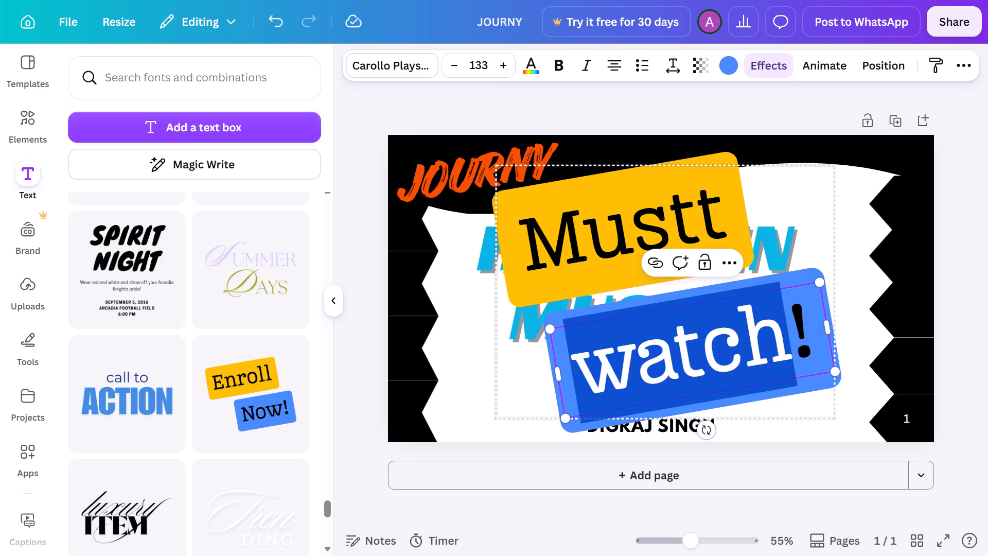
pyautogui.click(788, 281)
pyautogui.click(775, 131)
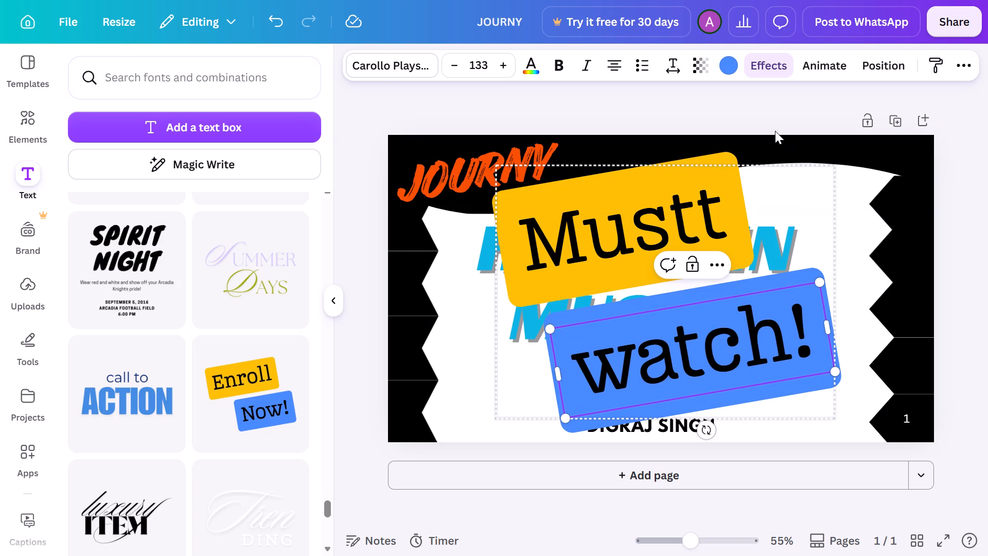
# Shrink the grouped "Mustt watch!" callout to about 175 by 131 so it no longer covers the headline.
pyautogui.moveTo(808, 280); pyautogui.dragTo(818, 253)
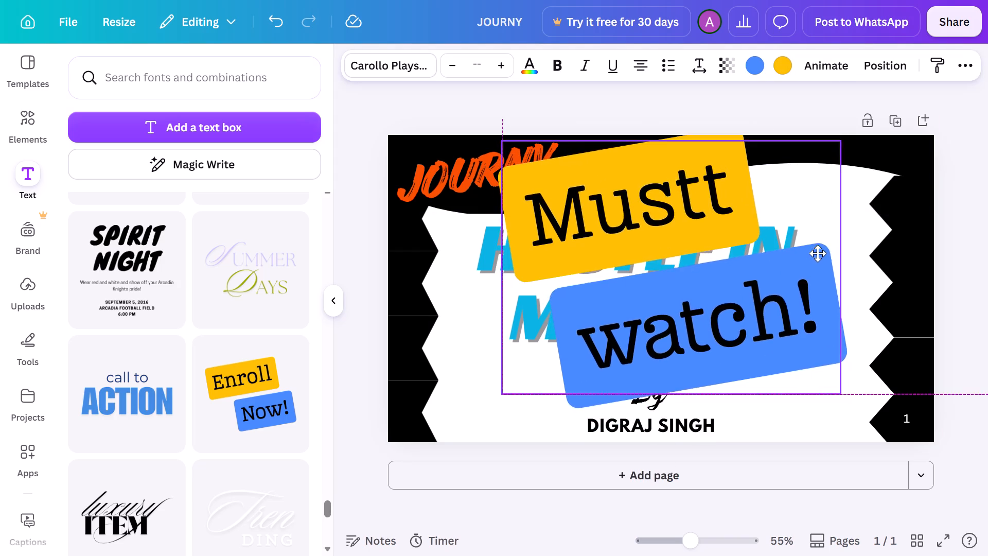
pyautogui.moveTo(818, 253); pyautogui.dragTo(814, 298)
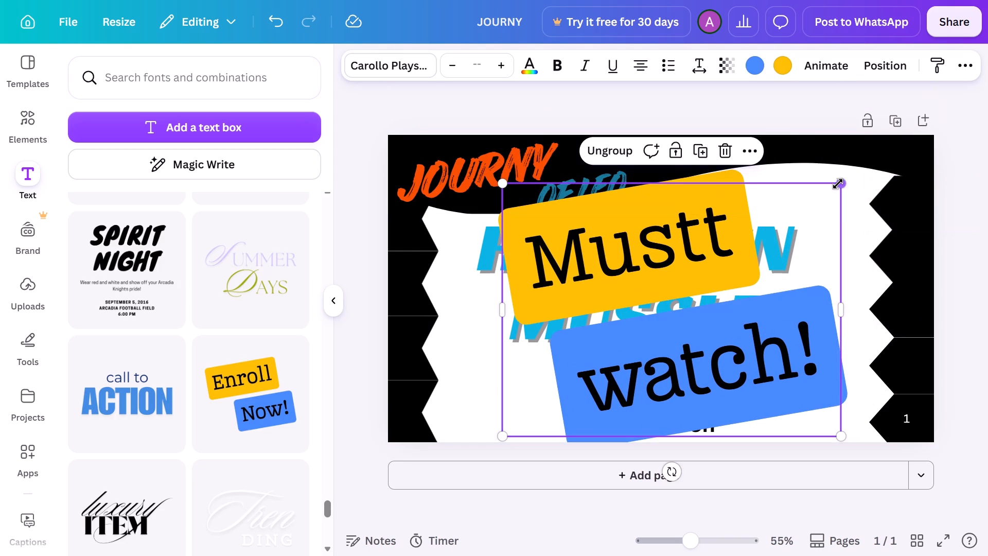
pyautogui.moveTo(838, 184); pyautogui.dragTo(599, 354)
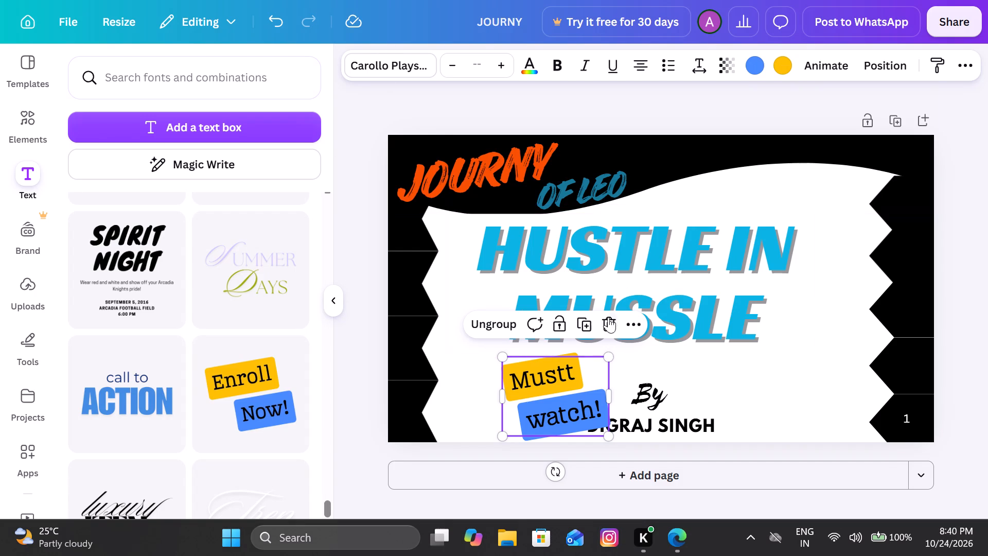
pyautogui.moveTo(611, 355); pyautogui.dragTo(580, 380)
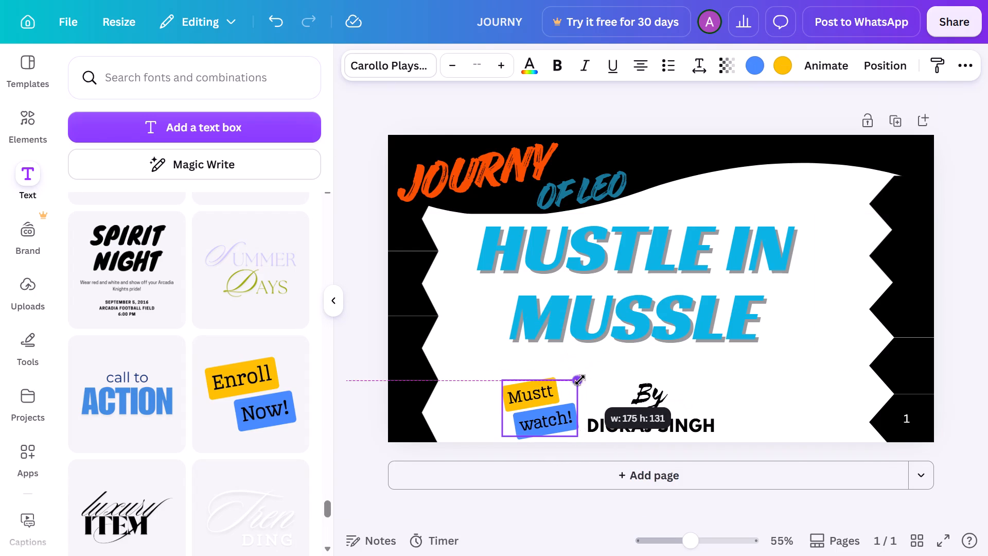
pyautogui.moveTo(580, 380); pyautogui.dragTo(578, 382)
# Move the "Mustt watch!" callout to the upper-right corner of the thumbnail, over the end of the wave header.
pyautogui.moveTo(539, 408); pyautogui.dragTo(867, 169)
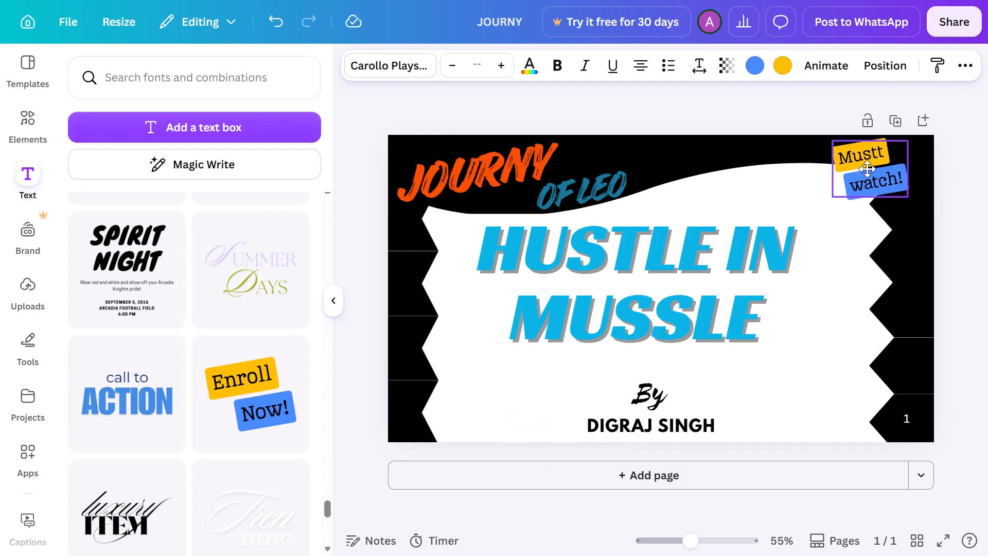
pyautogui.moveTo(867, 169); pyautogui.dragTo(848, 177)
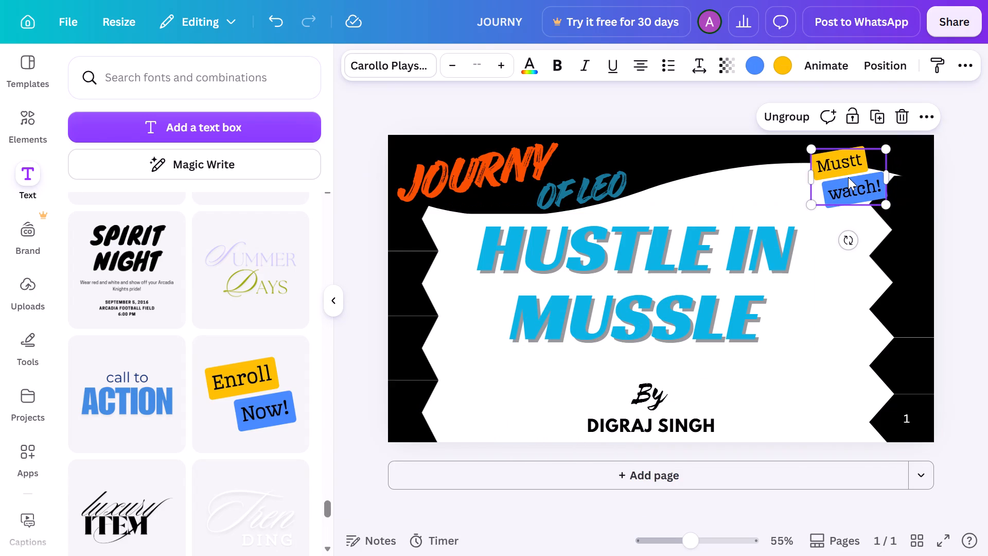